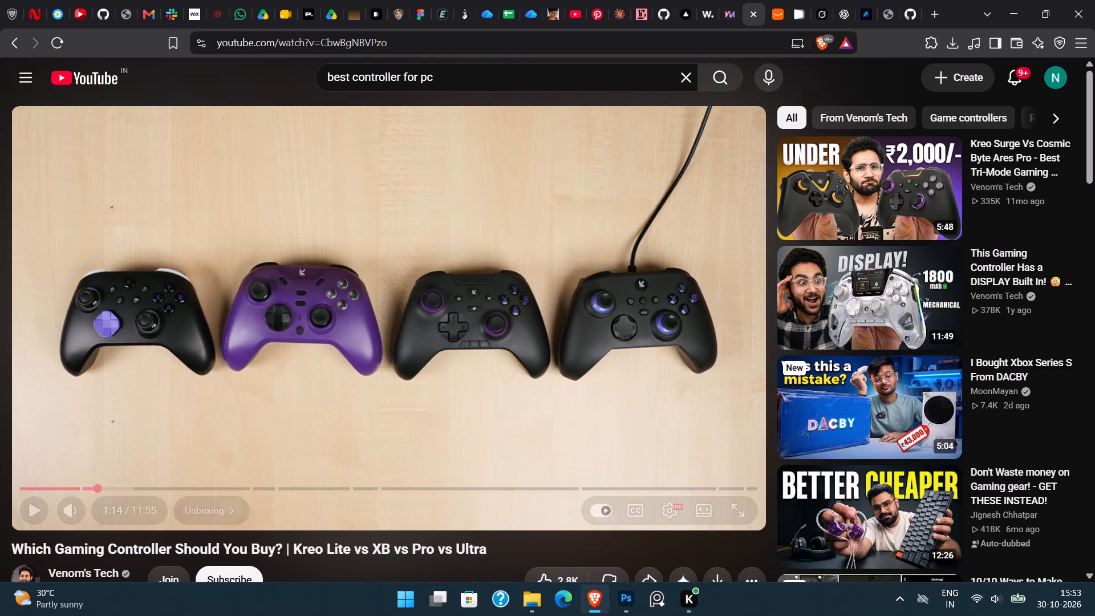
Watch the Kreo Lite vs XB vs Pro vs Ultra controller comparison through part of its Build & Design section, skipping back briefly and pausing as needed.
left_click(611, 379)
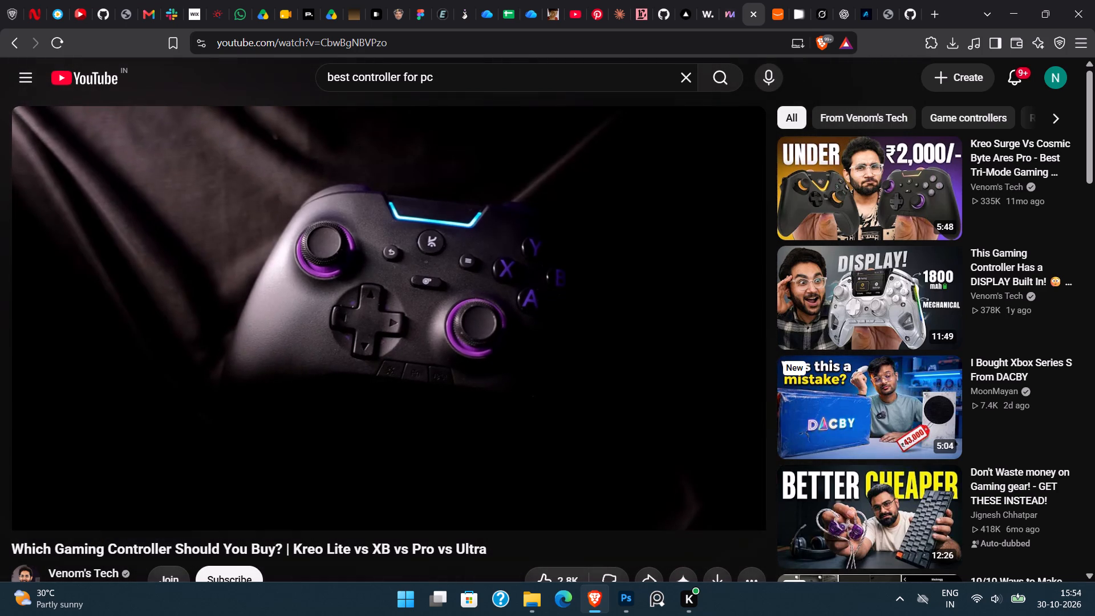
key("Left")
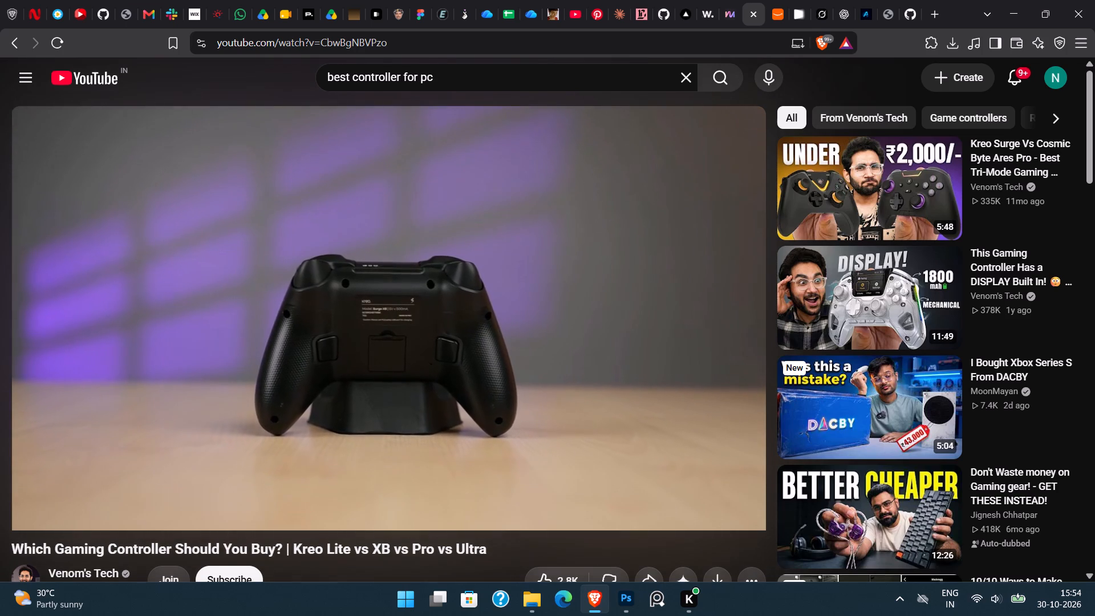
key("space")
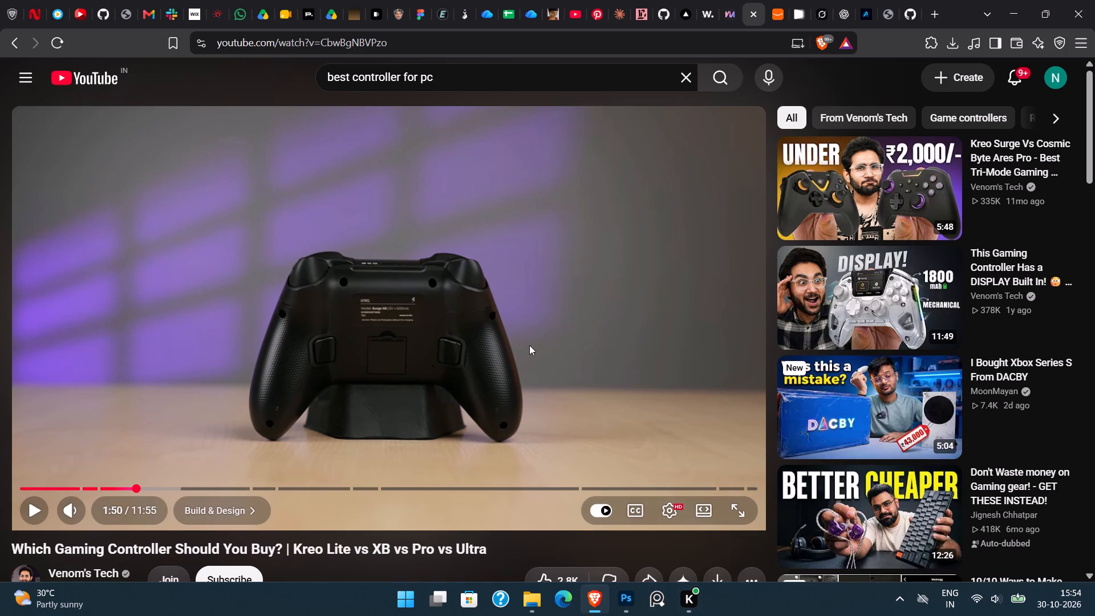
scroll(529, 345, "down", 1)
left_click(402, 265)
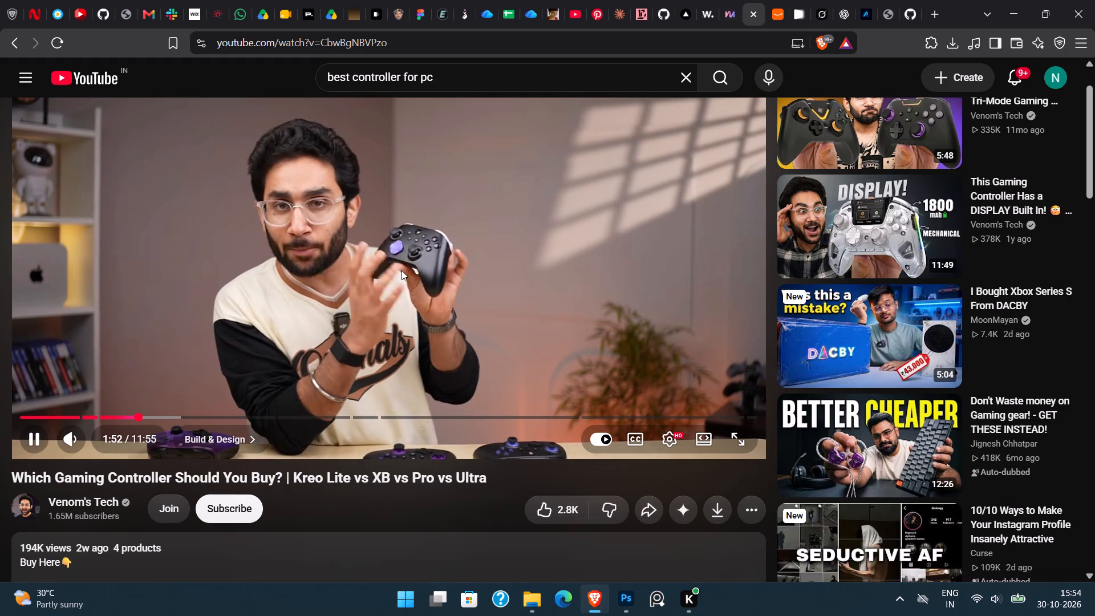
left_click(497, 209)
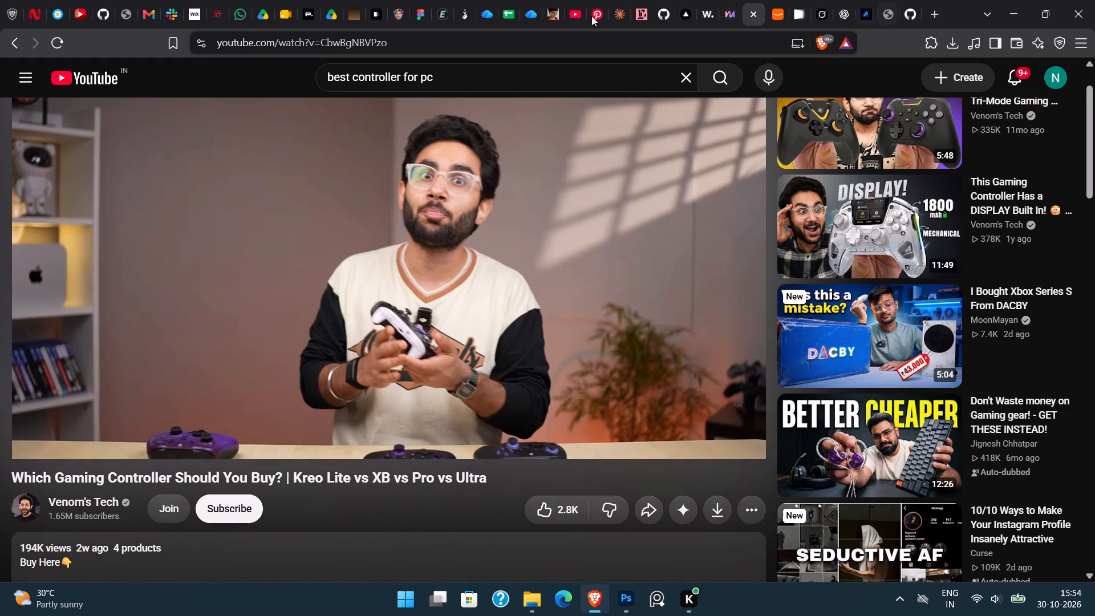
Switch to Photoshop and examine the seated man's face, arm and cloth bag in The Glory of Krishna's Name.psd.
left_click(634, 599)
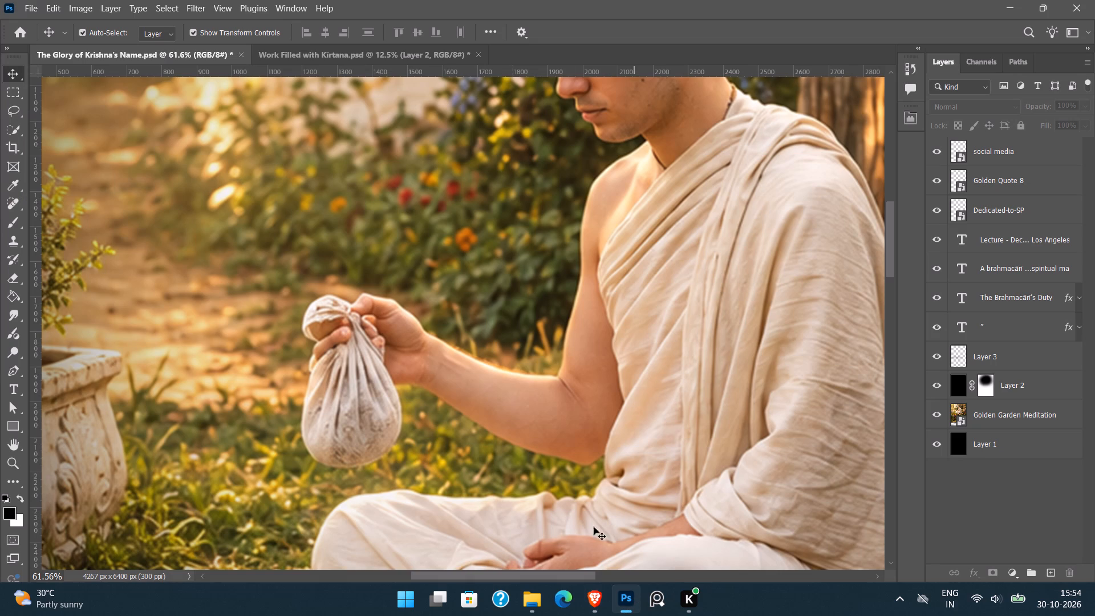
scroll(663, 228, "up", 4)
scroll(663, 229, "down", 3)
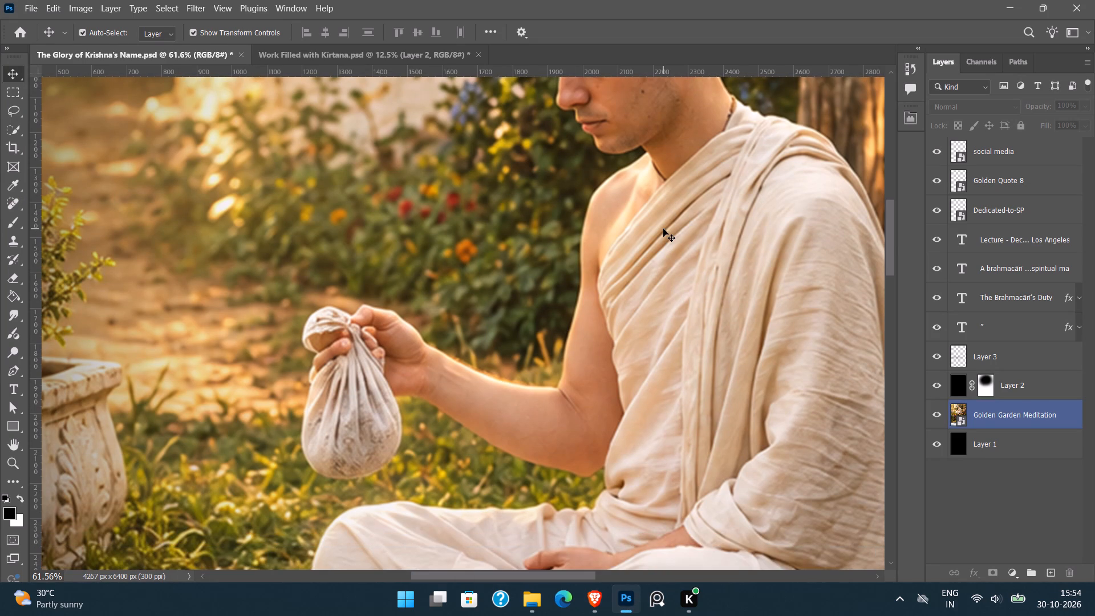
scroll(663, 229, "up", 4)
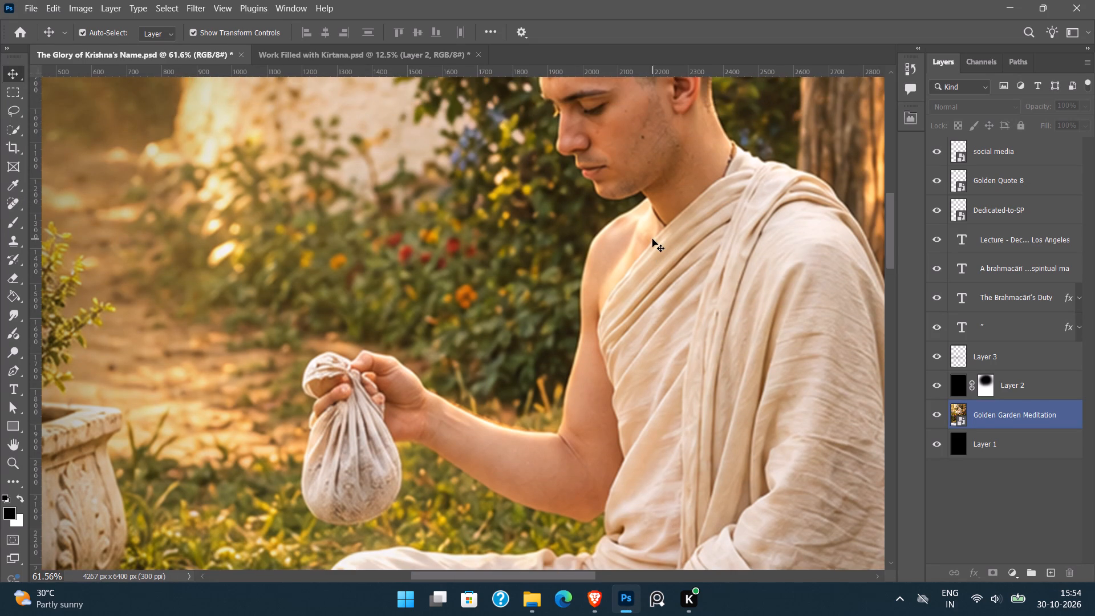
scroll(652, 239, "up", 11)
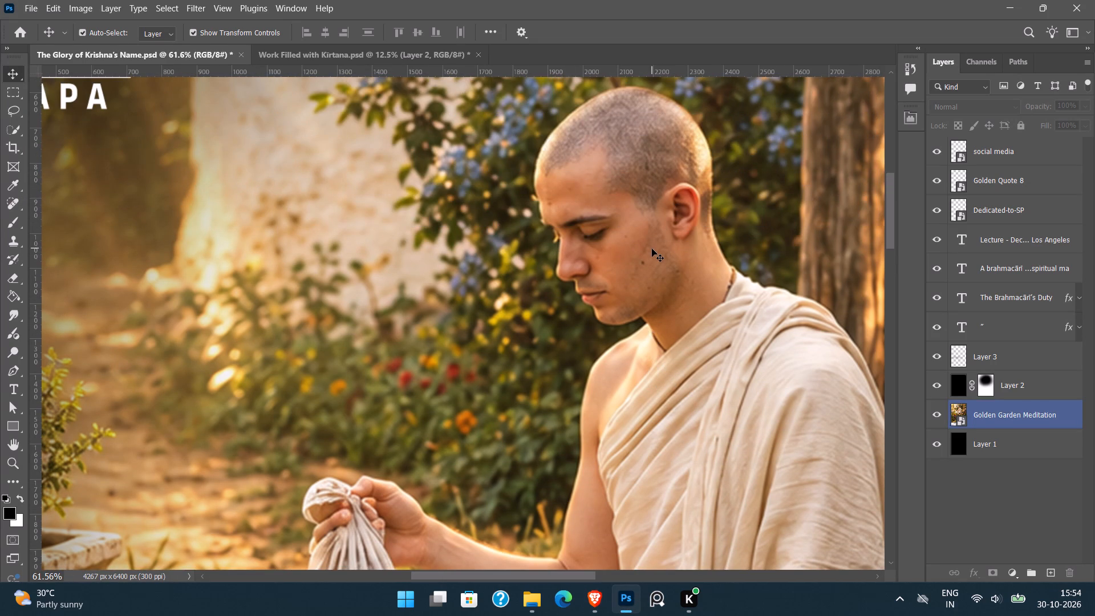
scroll(652, 249, "down", 8)
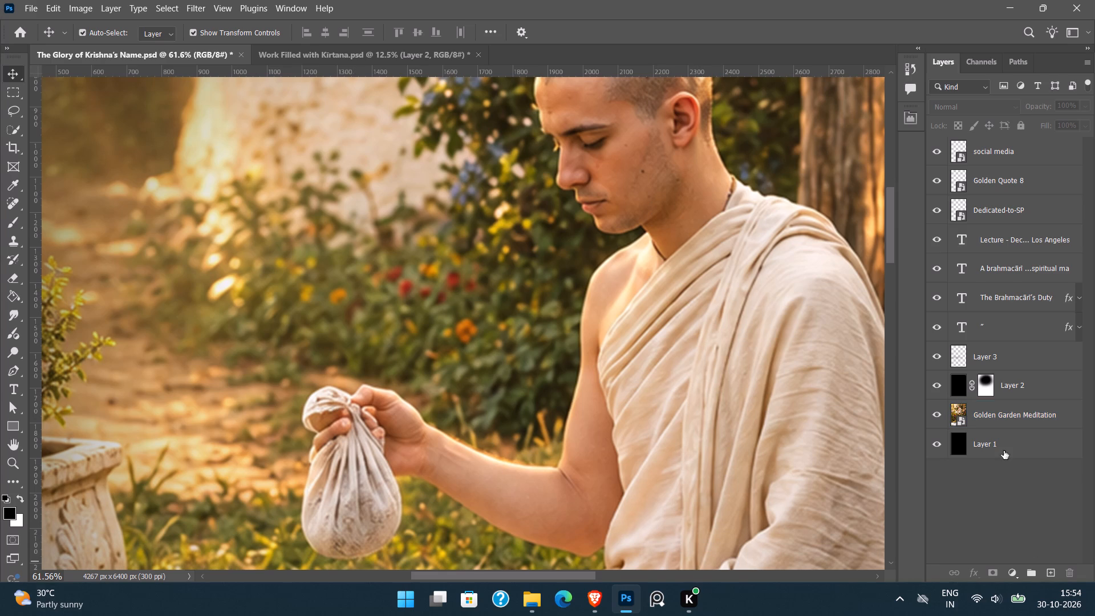
Open the contents of the Golden Garden Meditation smart object for editing around the seated man's raised hand.
double_click(958, 423)
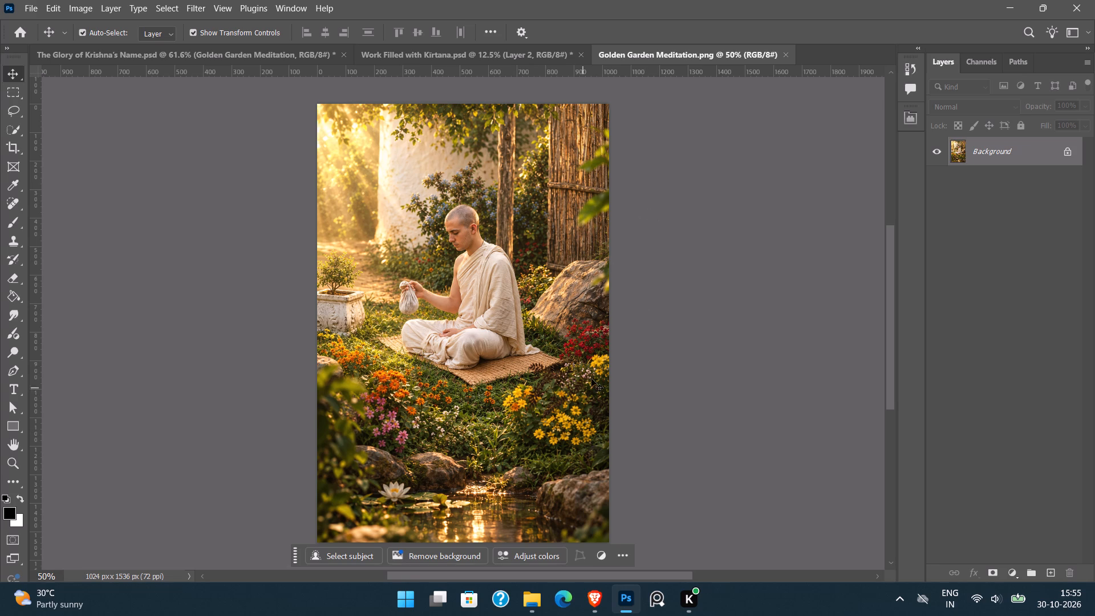
key("space")
key("space")
key("space")
key("space")
key("space")
left_click_drag(666, 313, 672, 288)
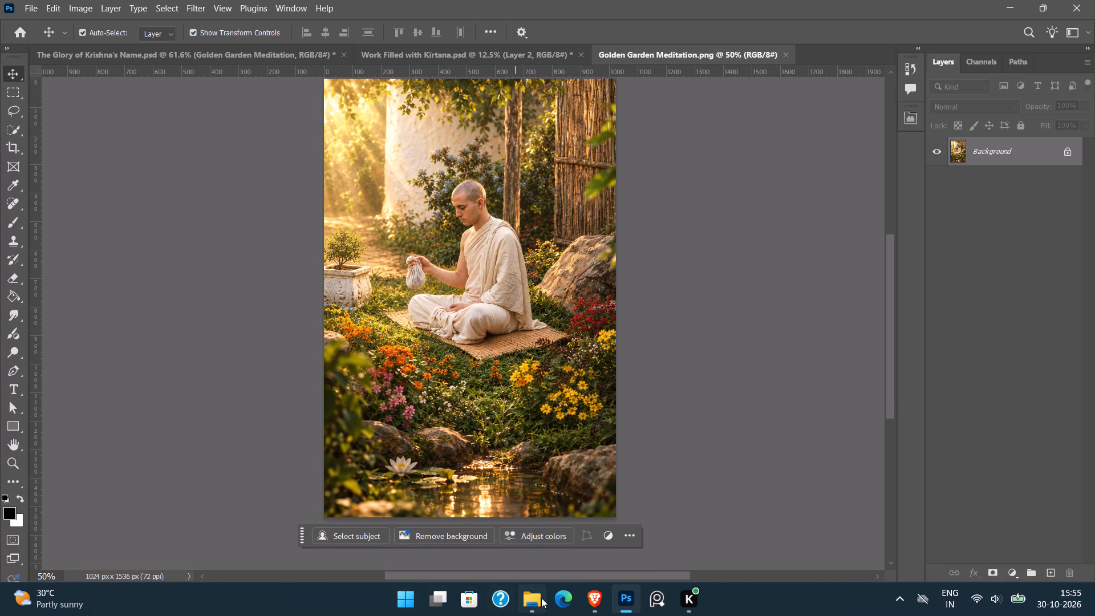
key("space")
left_click_drag(447, 273, 488, 307, "ctrl")
left_click_drag(497, 270, 491, 282)
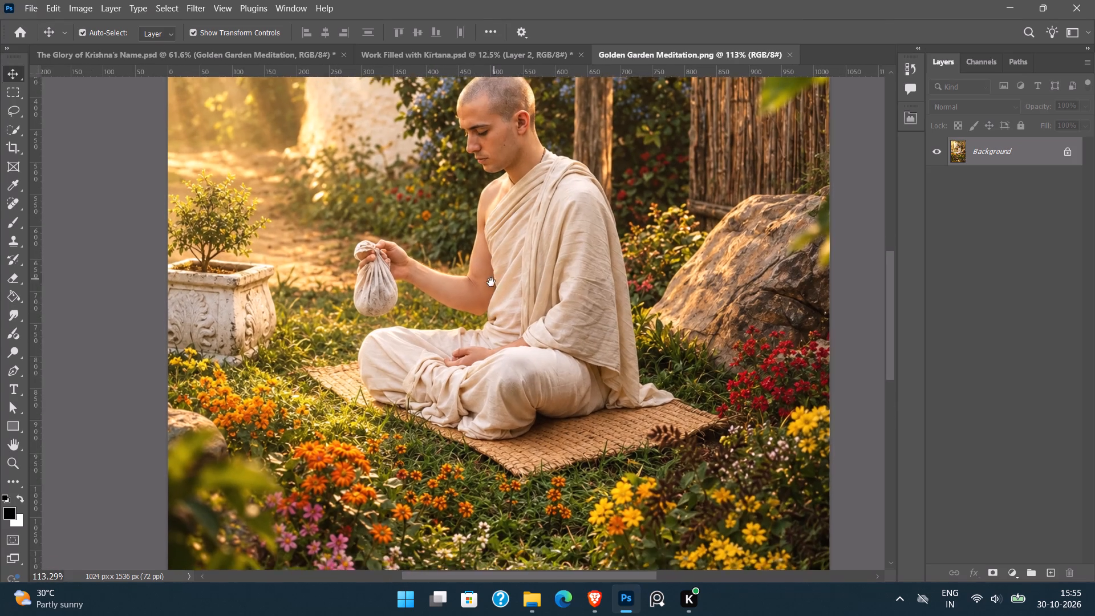
left_click_drag(491, 282, 490, 282)
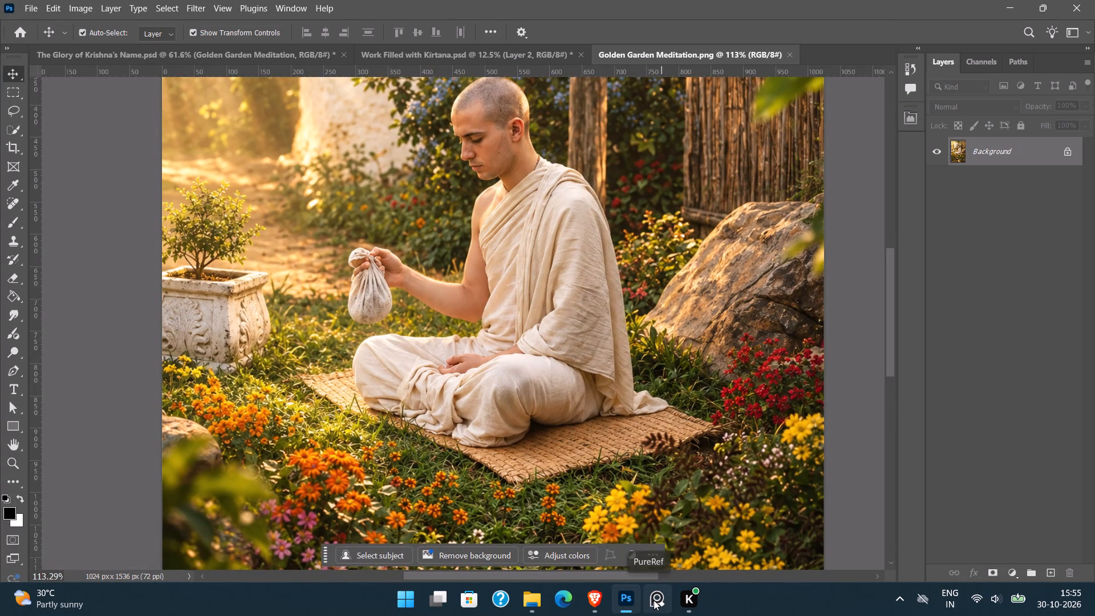
Switch to Pinterest in the Brave browser, search for "chanting hand" and look through the results for a hand reference.
left_click(598, 601)
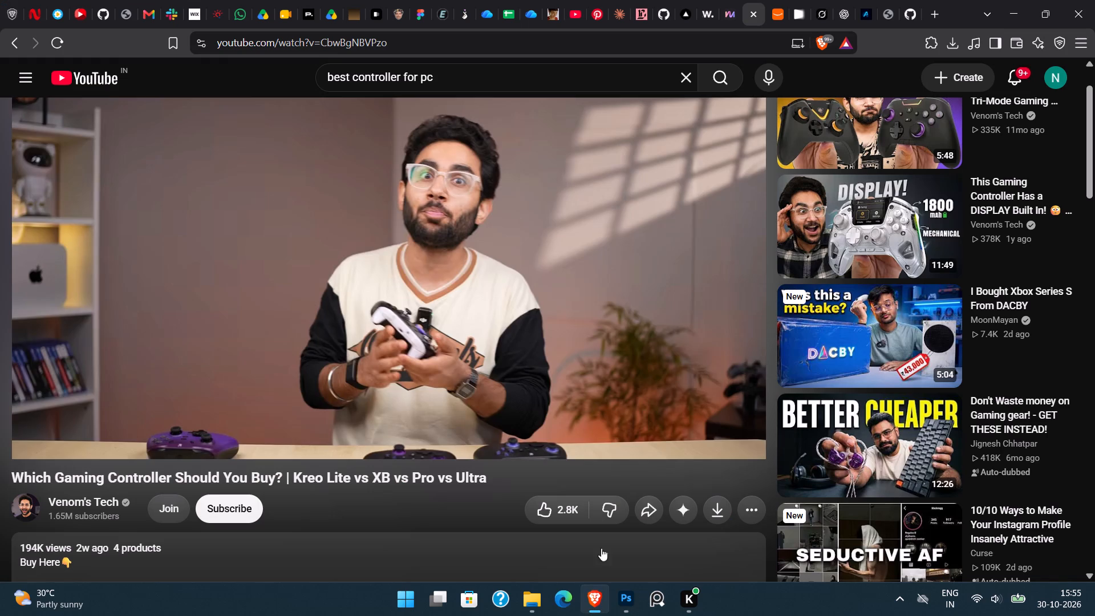
left_click(591, 3)
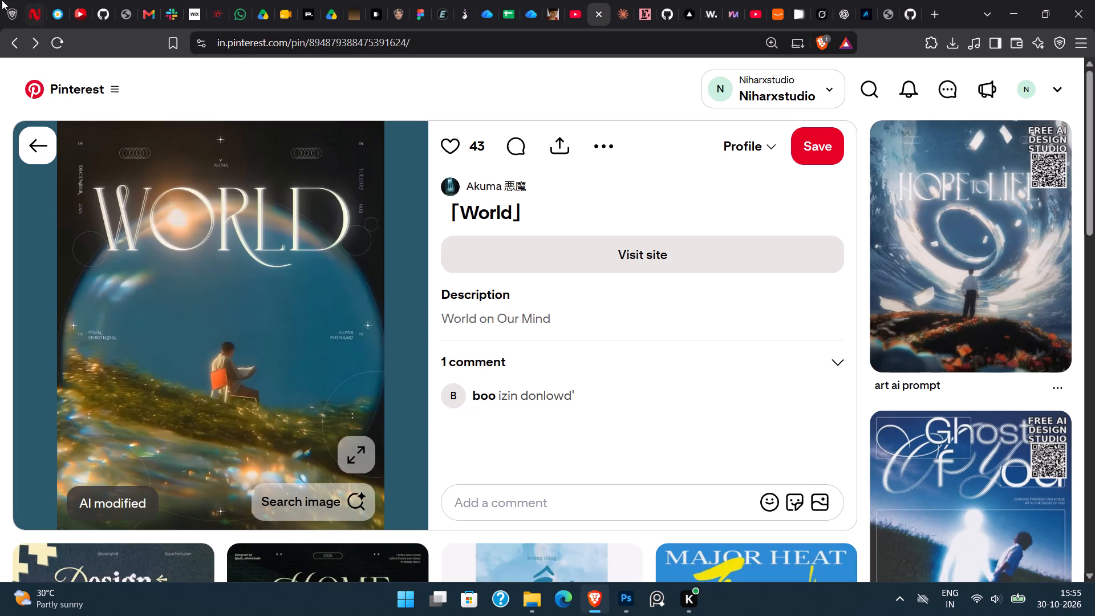
scroll(150, 129, "up", 6)
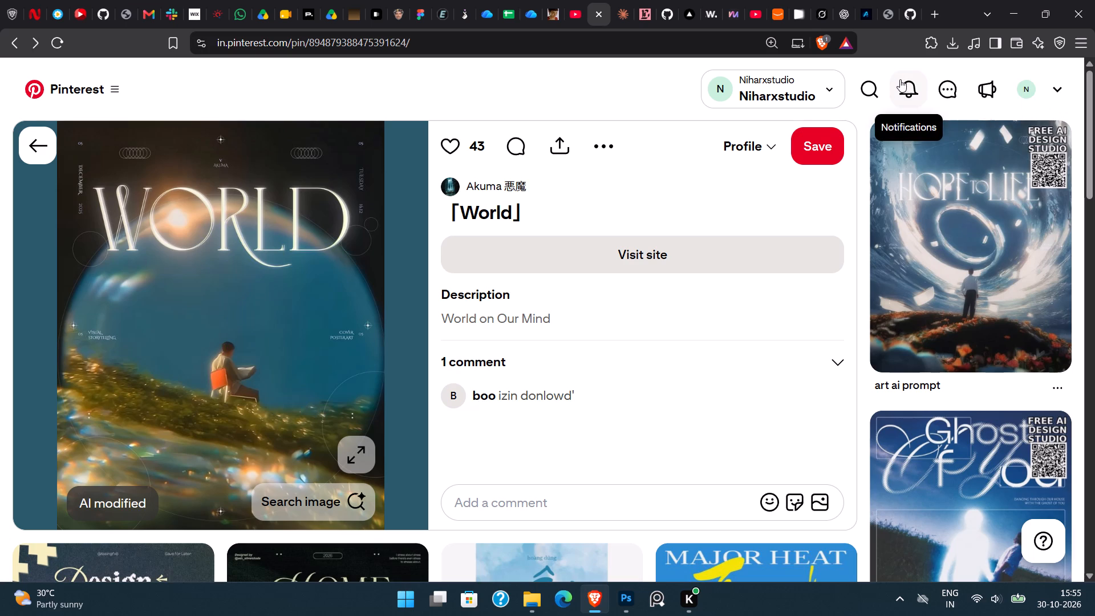
left_click(881, 92)
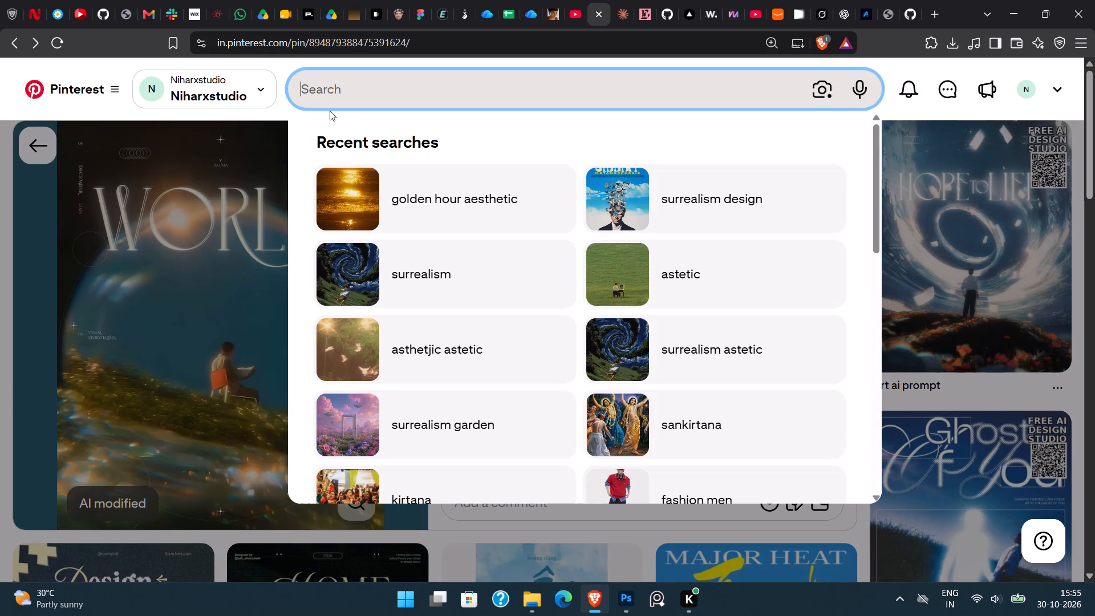
type("chanting")
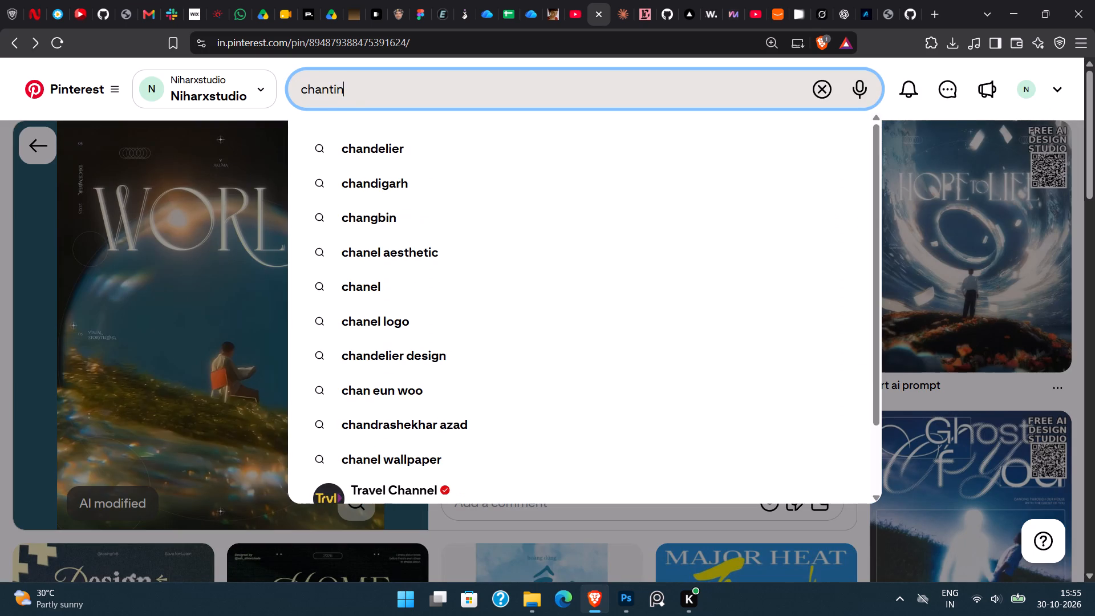
key("space")
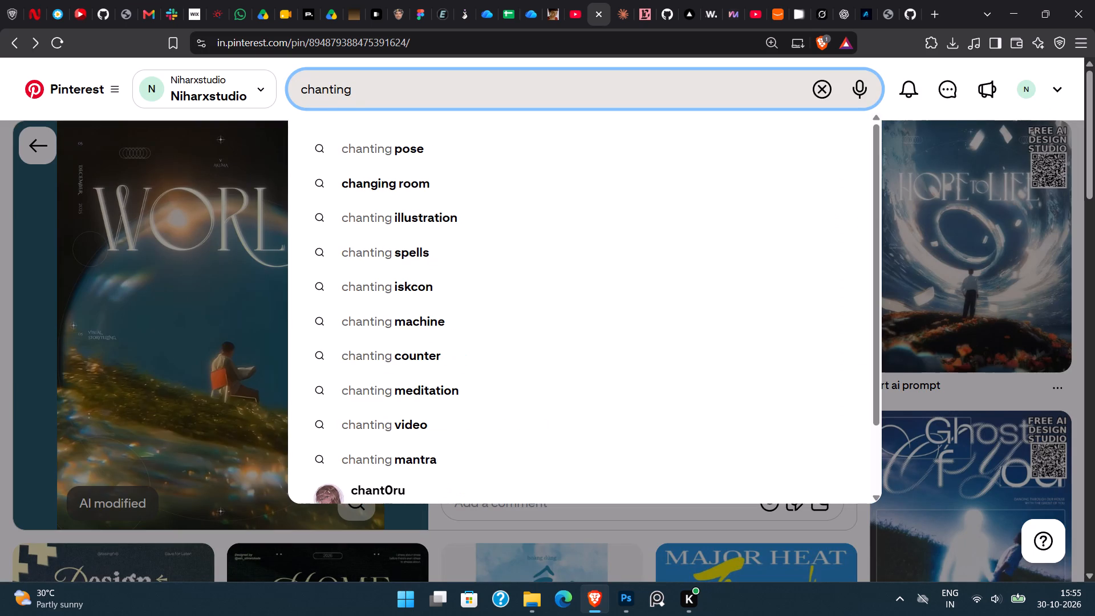
type("han")
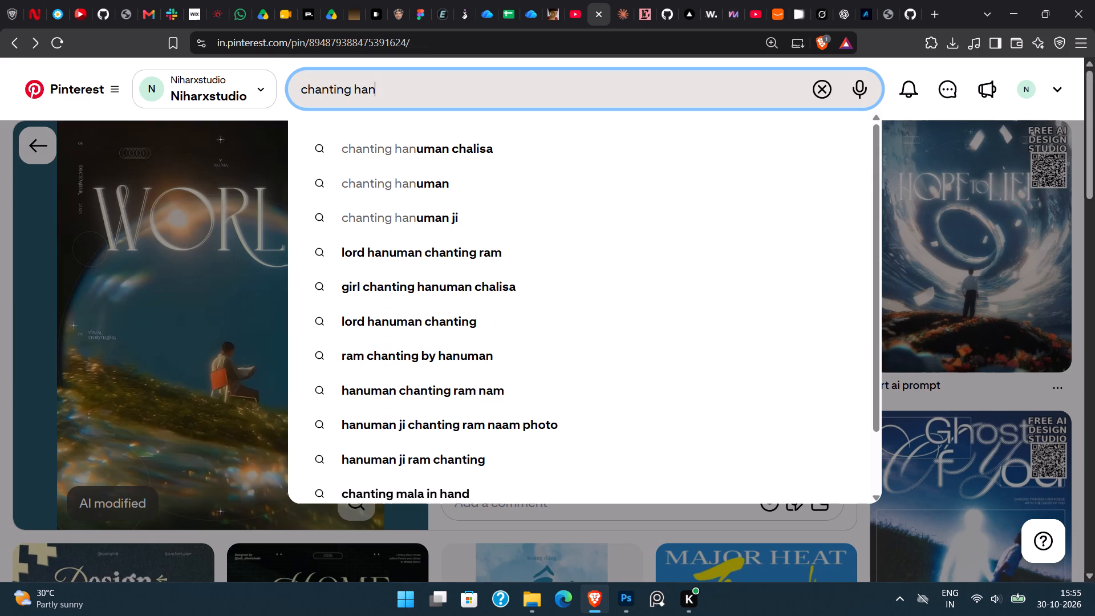
key("d")
key("Return")
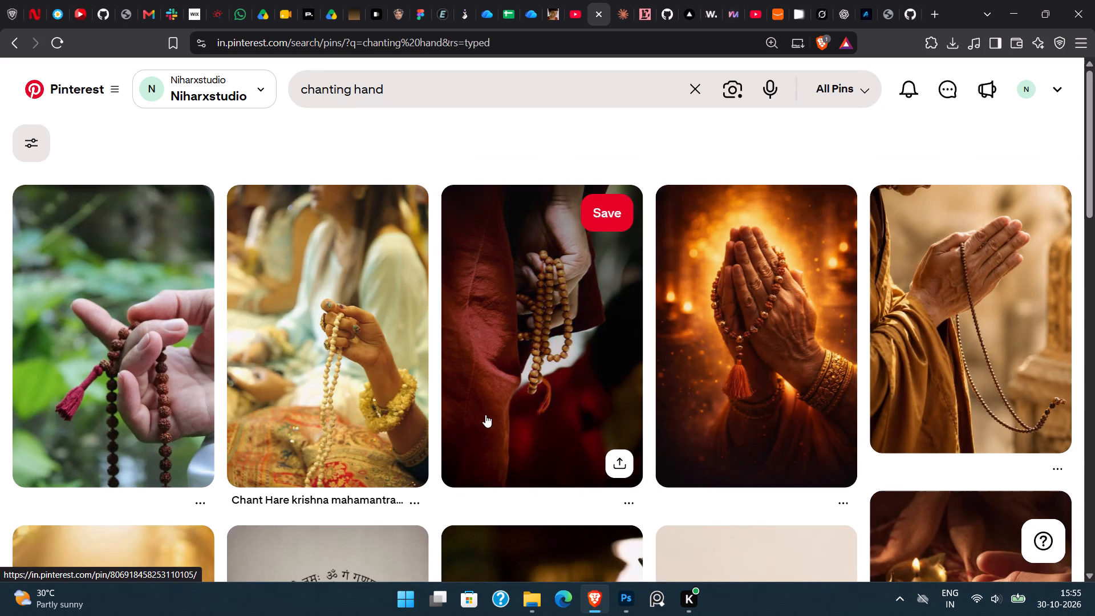
scroll(481, 415, "down", 6)
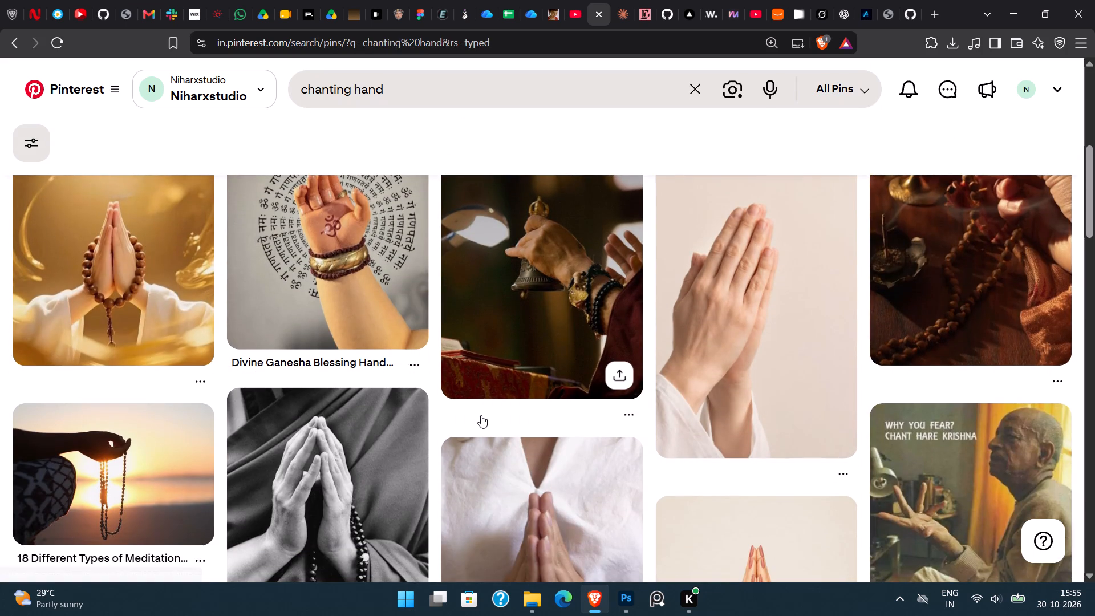
scroll(481, 415, "down", 8)
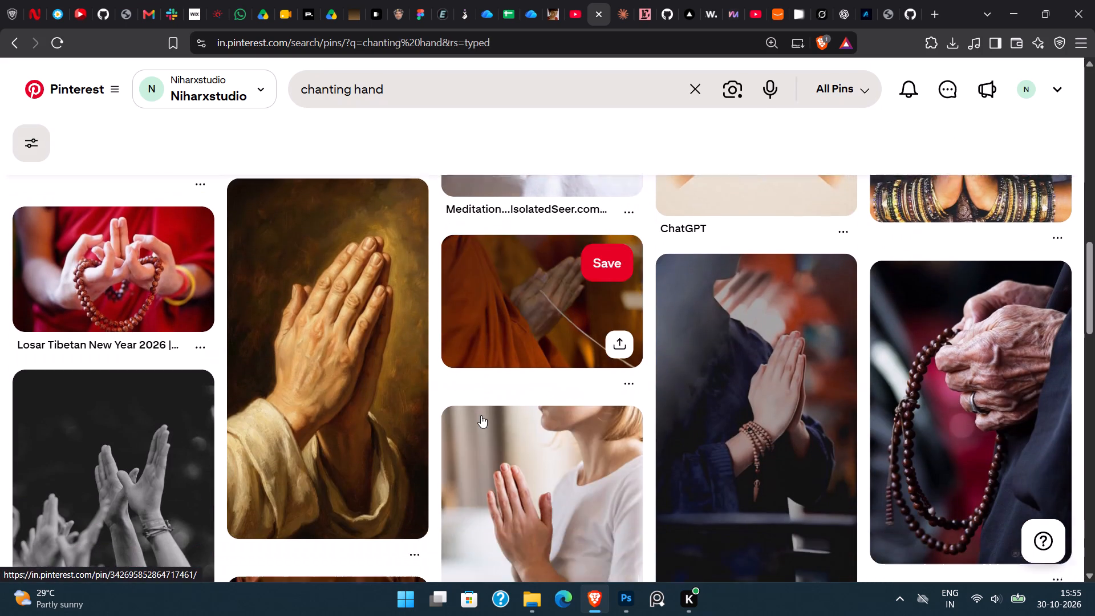
scroll(469, 397, "down", 4)
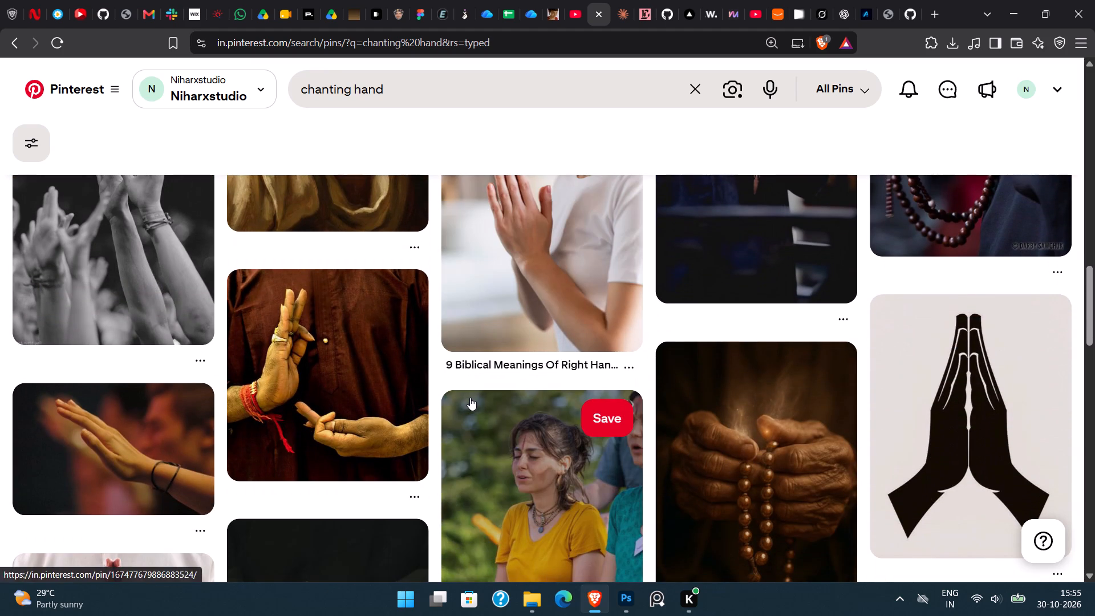
scroll(523, 400, "down", 2)
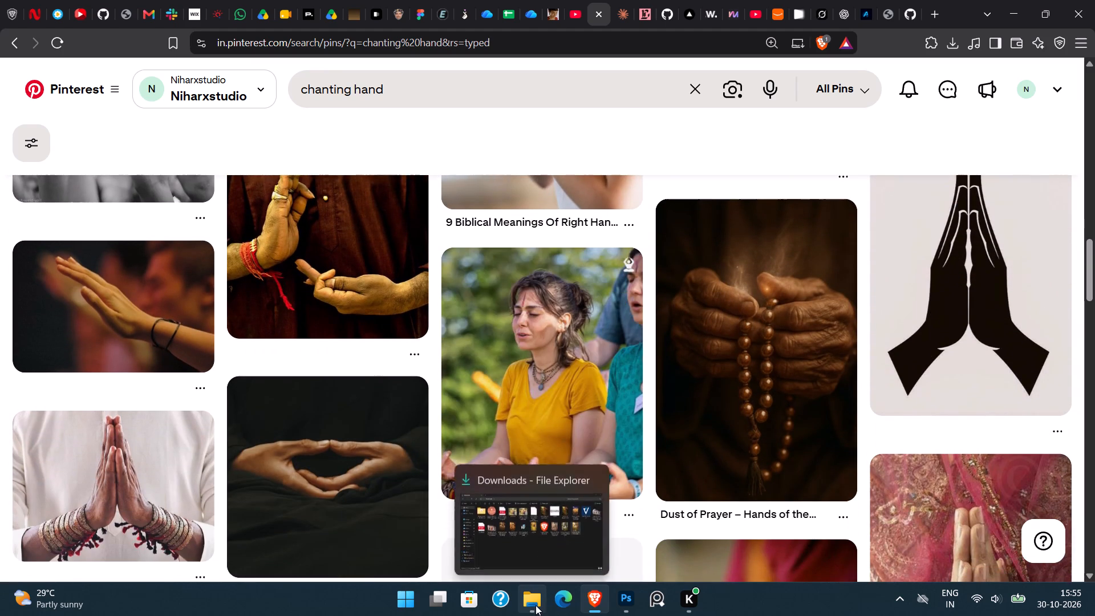
Place the chant image from the Office folder on New Volume (D:) into Golden Garden Meditation.png in Photoshop, keeping its placed size.
left_click(536, 605)
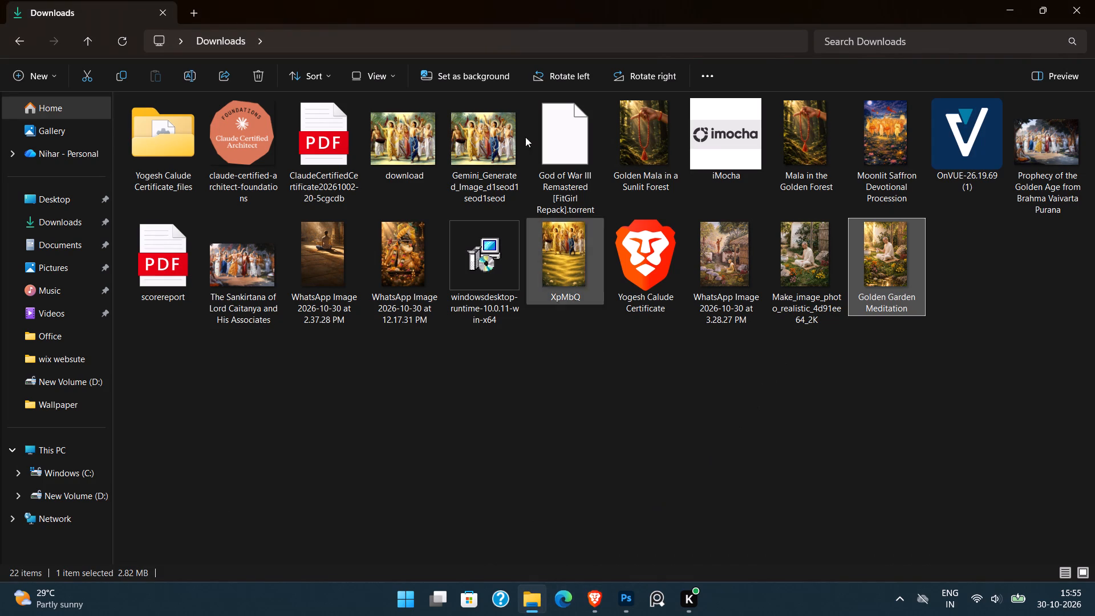
left_click(26, 41)
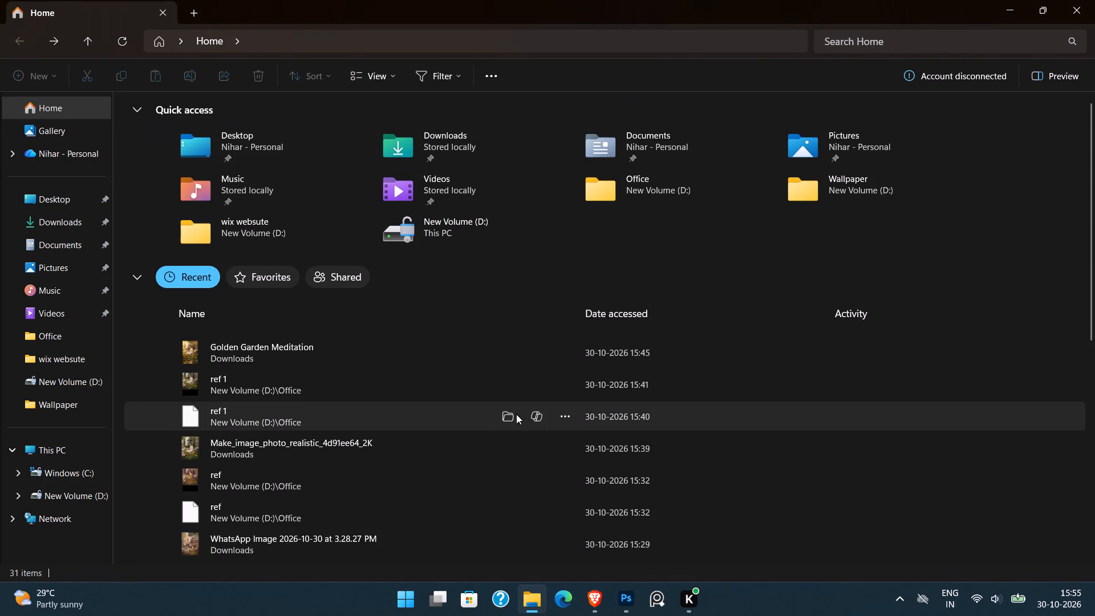
left_click(516, 414)
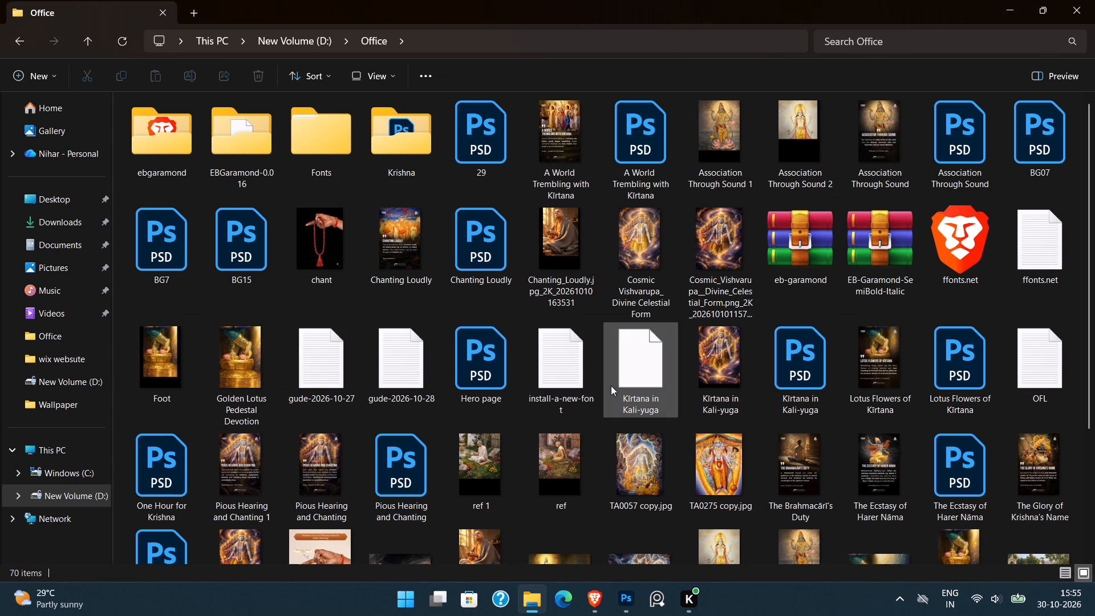
left_click(325, 239)
left_click_drag(325, 233, 340, 250)
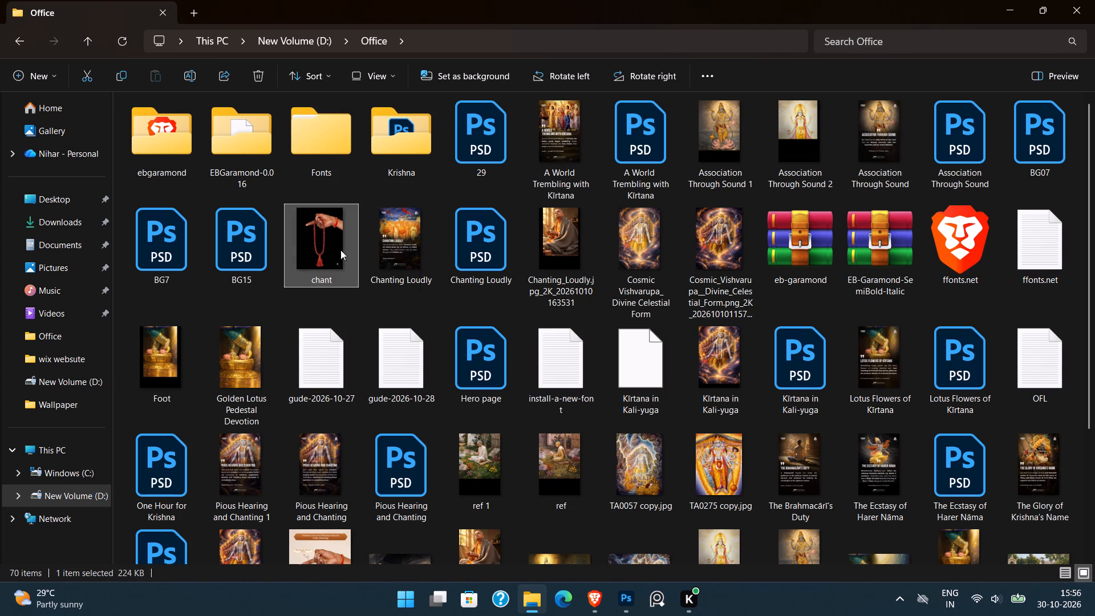
left_click_drag(340, 250, 409, 246)
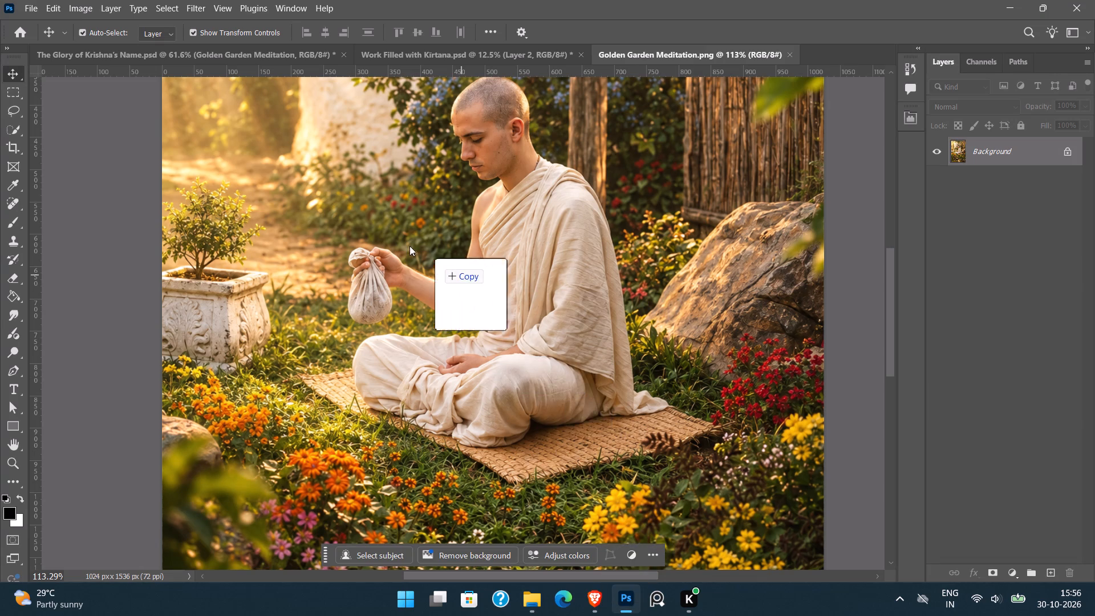
left_click_drag(409, 246, 729, 232)
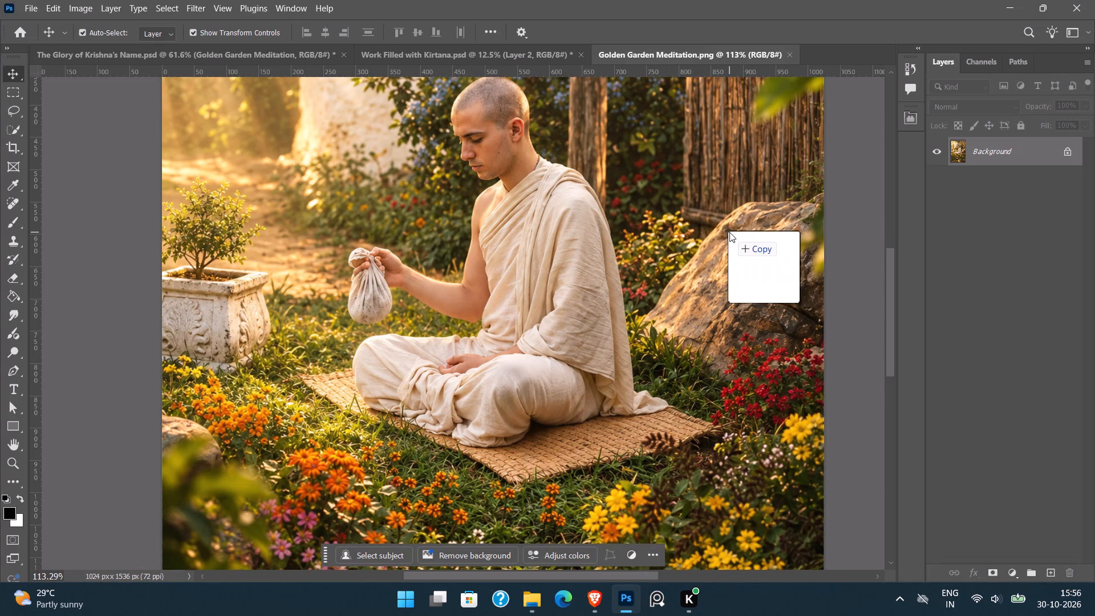
left_click_drag(729, 232, 713, 224)
key("space")
left_click_drag(716, 260, 675, 238, "ctrl")
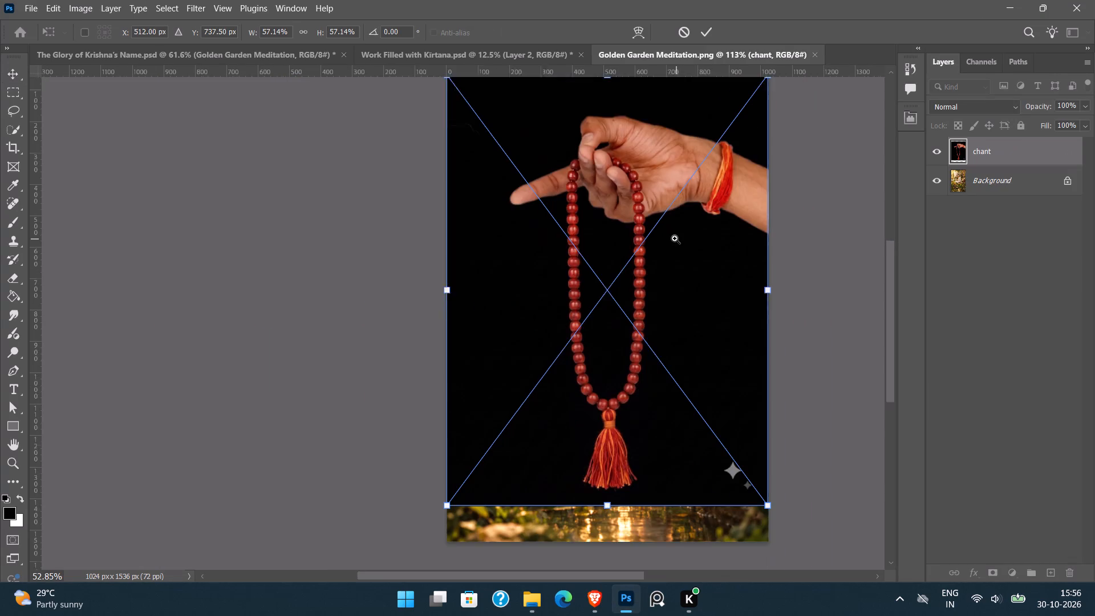
left_click_drag(675, 238, 672, 237, "ctrl")
left_click_drag(680, 216, 650, 223)
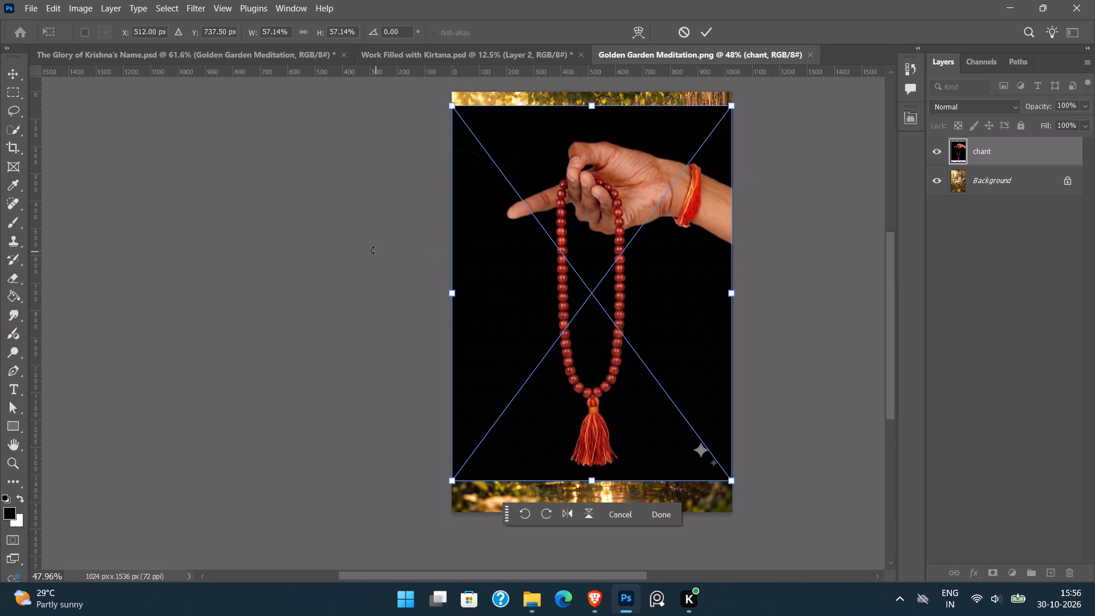
key("Return")
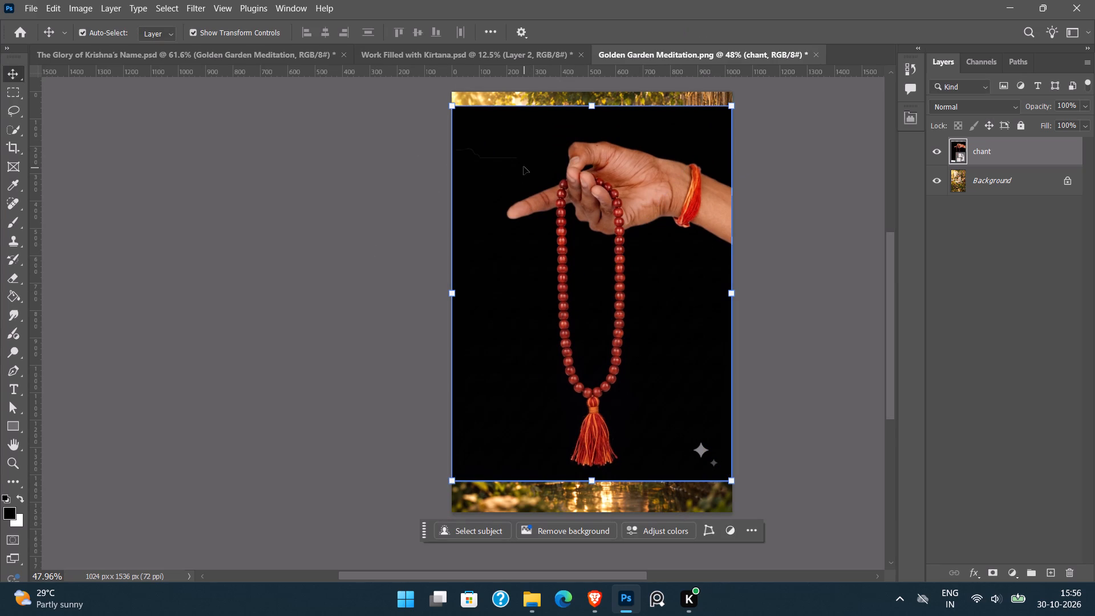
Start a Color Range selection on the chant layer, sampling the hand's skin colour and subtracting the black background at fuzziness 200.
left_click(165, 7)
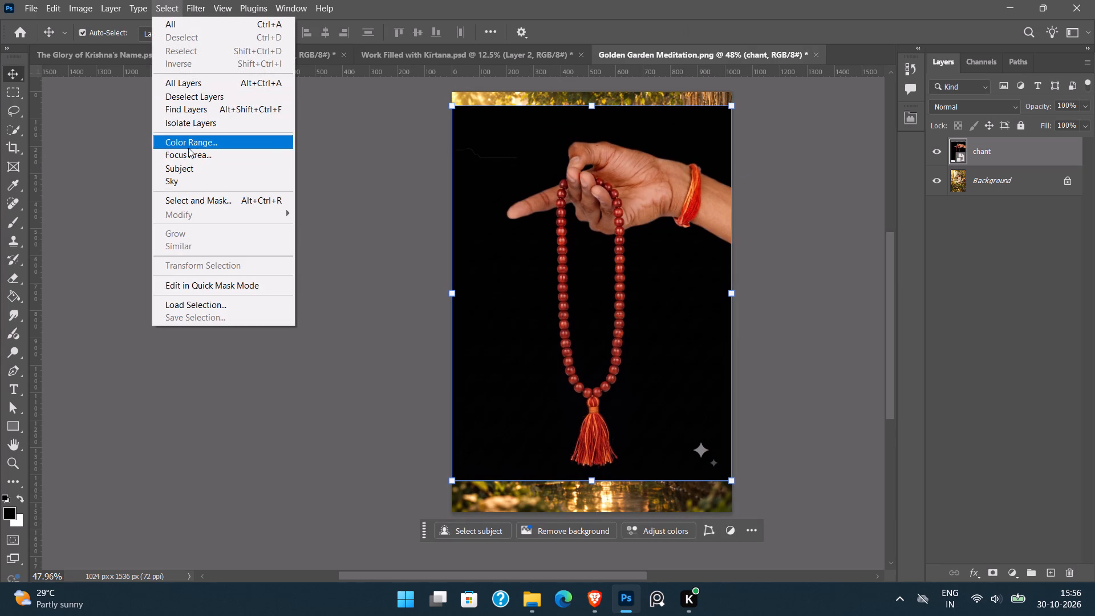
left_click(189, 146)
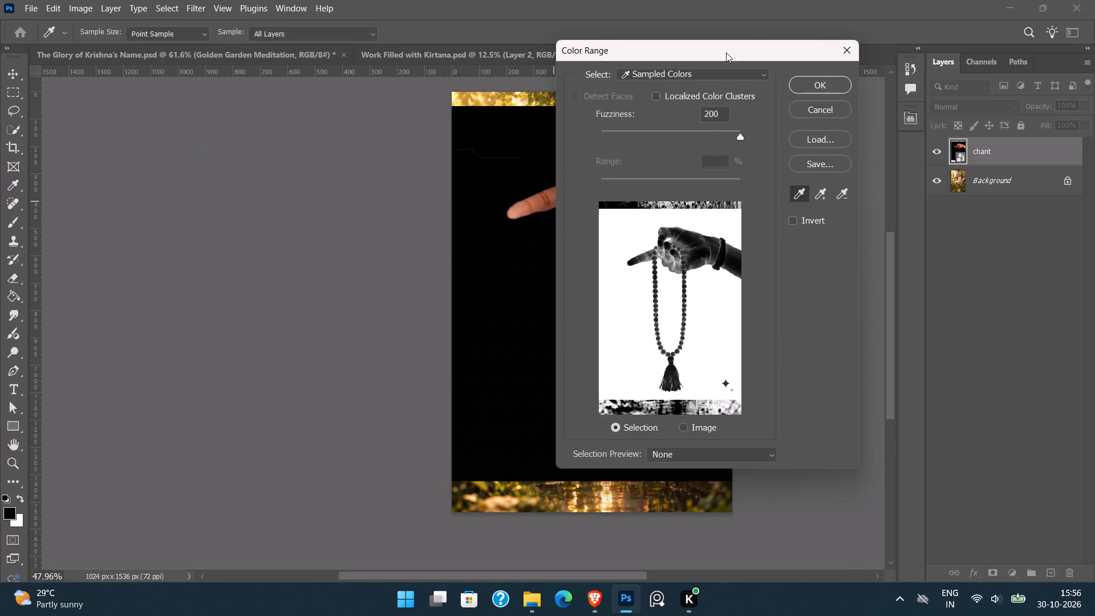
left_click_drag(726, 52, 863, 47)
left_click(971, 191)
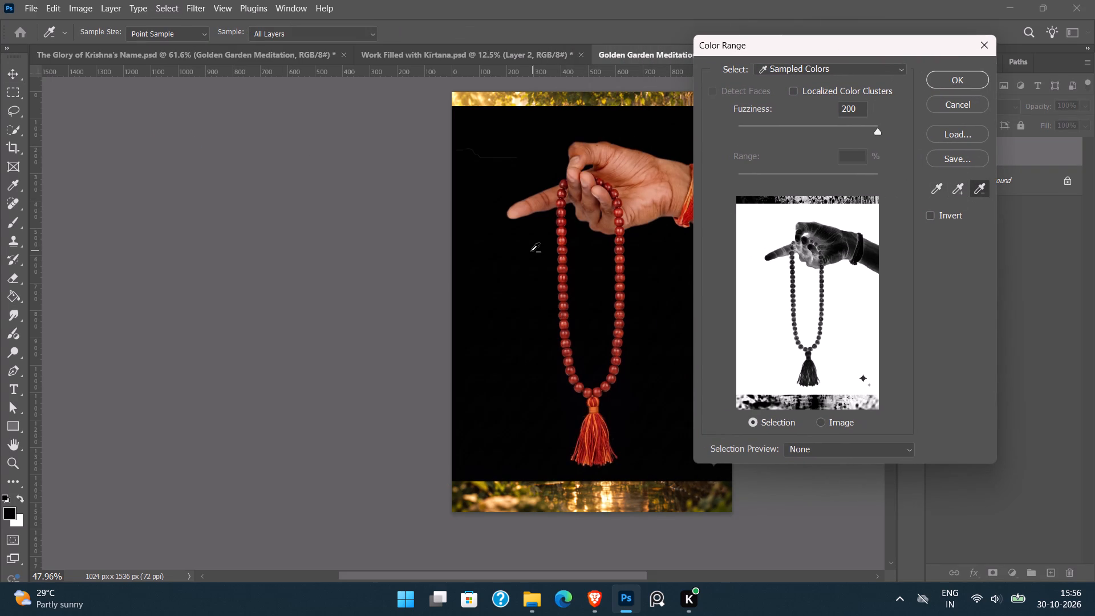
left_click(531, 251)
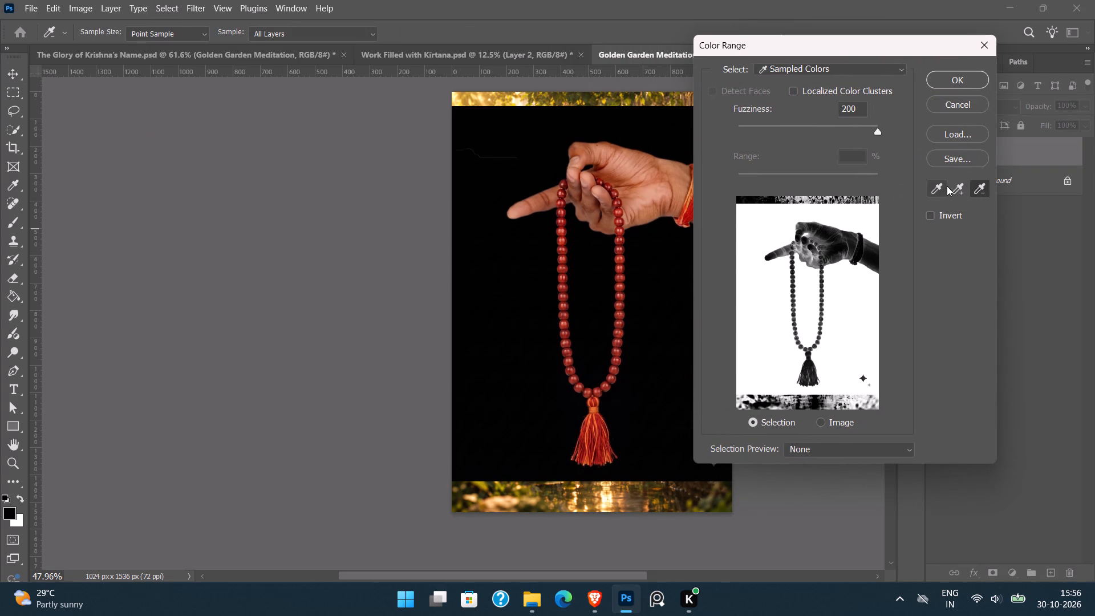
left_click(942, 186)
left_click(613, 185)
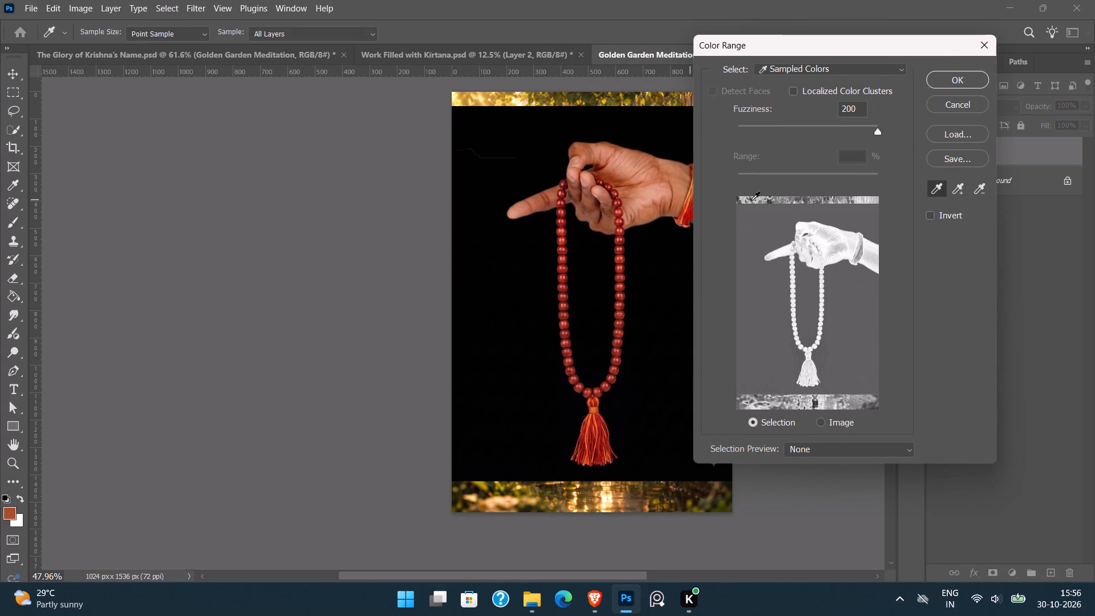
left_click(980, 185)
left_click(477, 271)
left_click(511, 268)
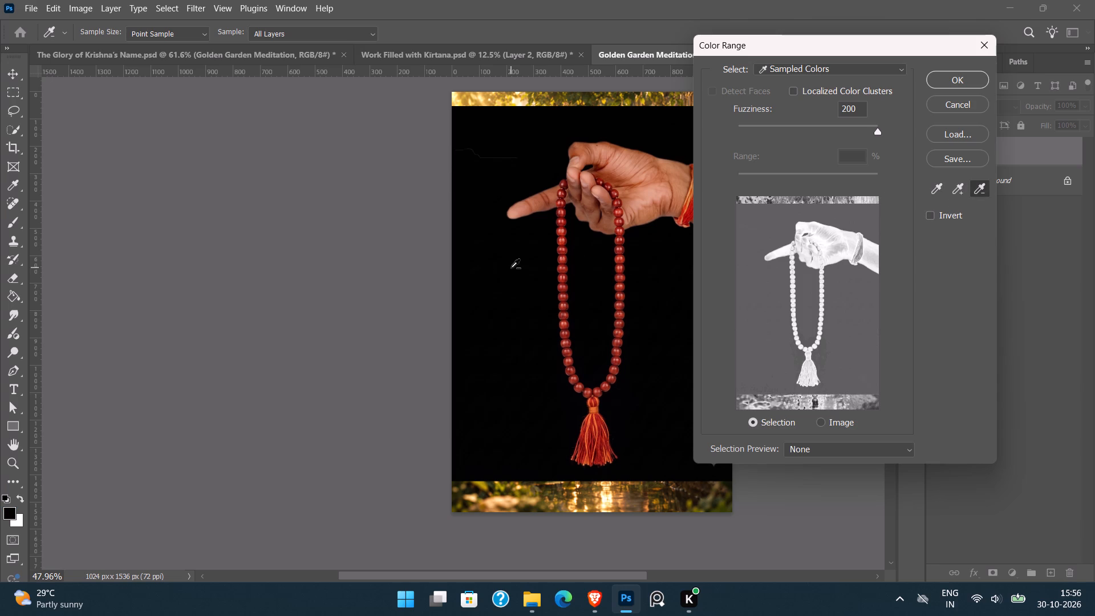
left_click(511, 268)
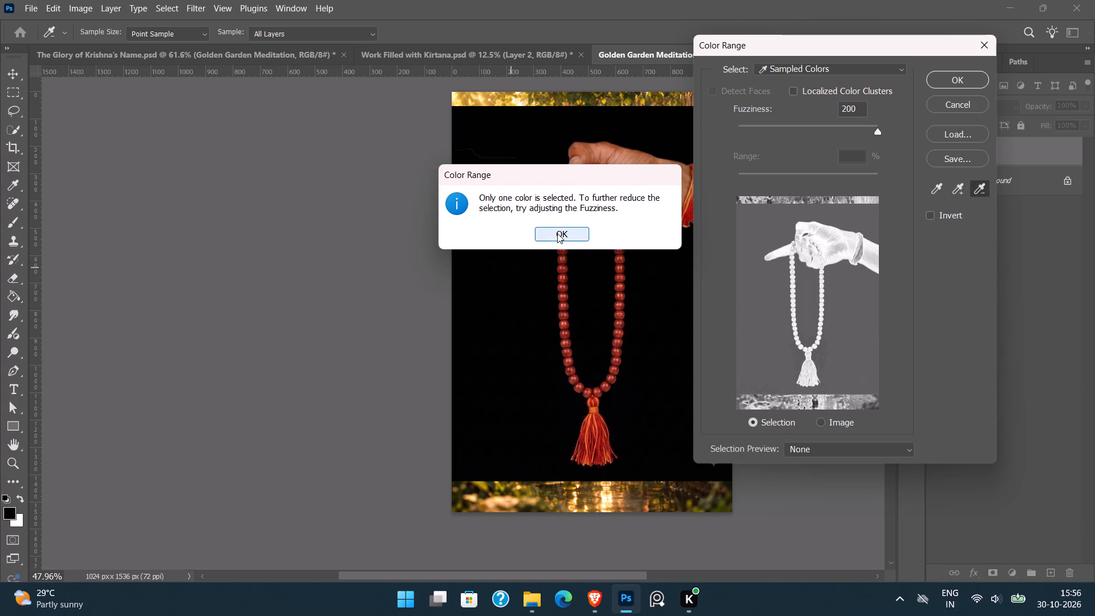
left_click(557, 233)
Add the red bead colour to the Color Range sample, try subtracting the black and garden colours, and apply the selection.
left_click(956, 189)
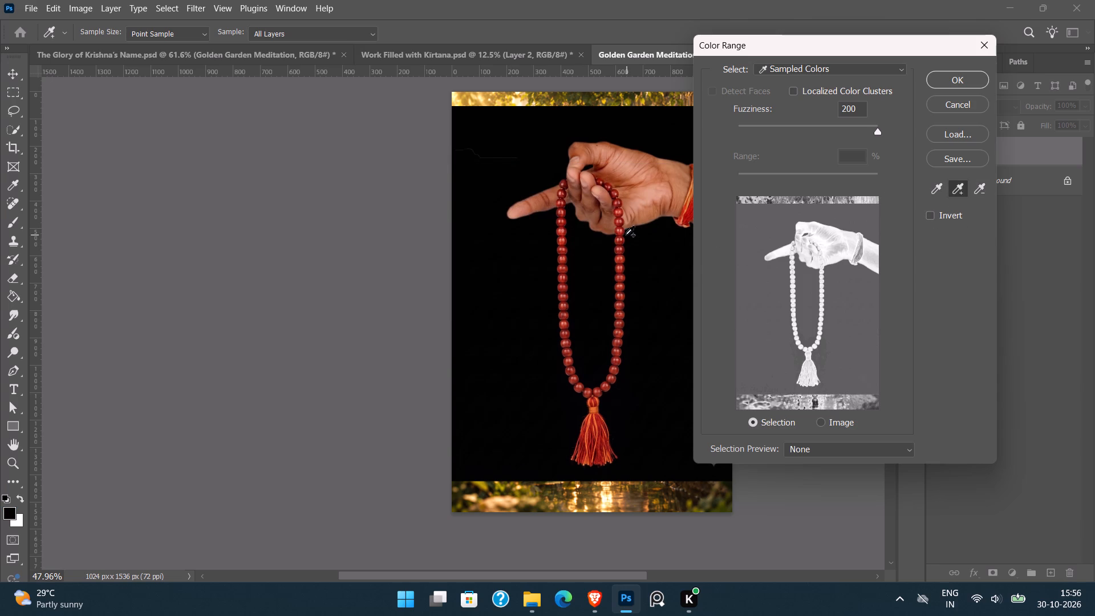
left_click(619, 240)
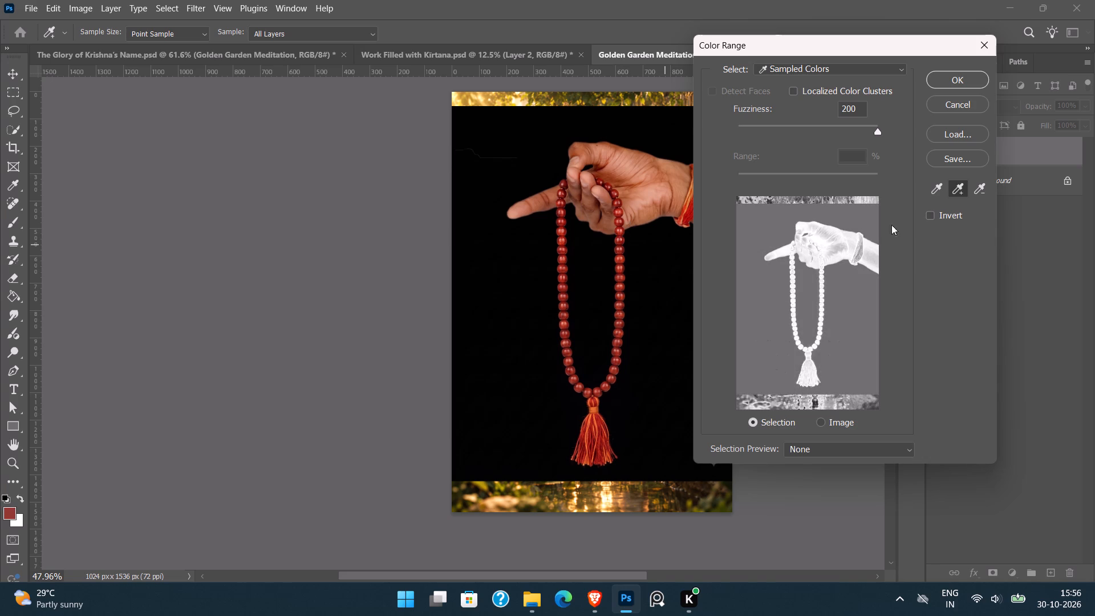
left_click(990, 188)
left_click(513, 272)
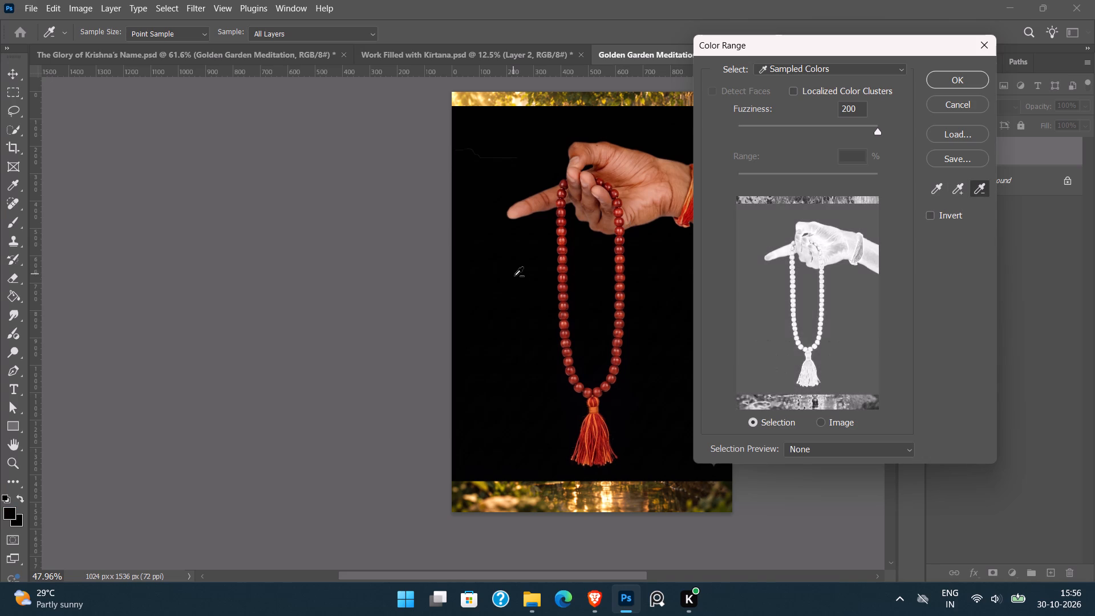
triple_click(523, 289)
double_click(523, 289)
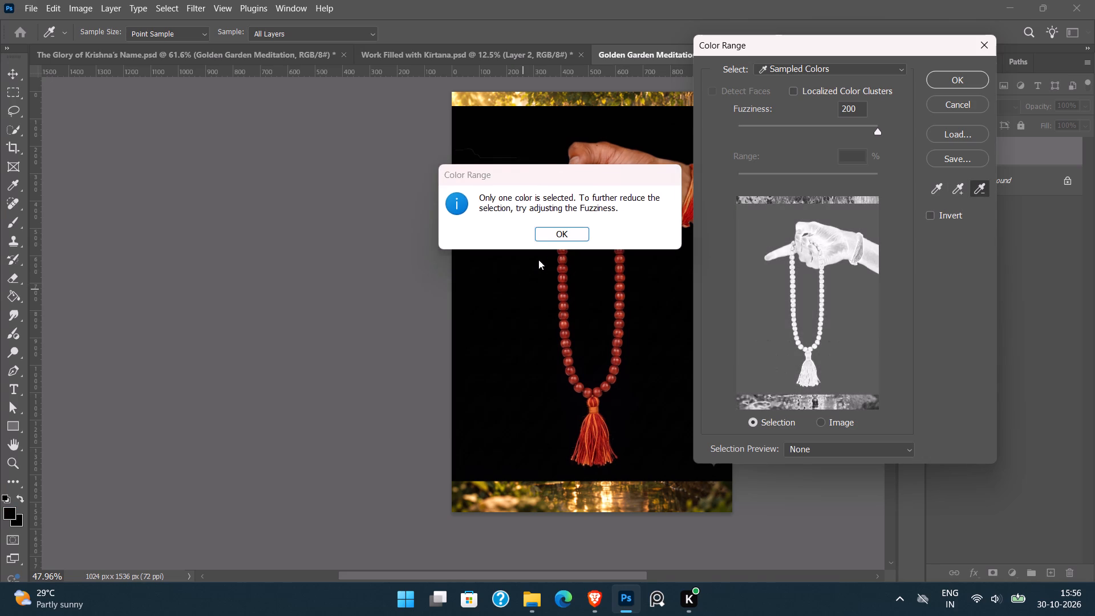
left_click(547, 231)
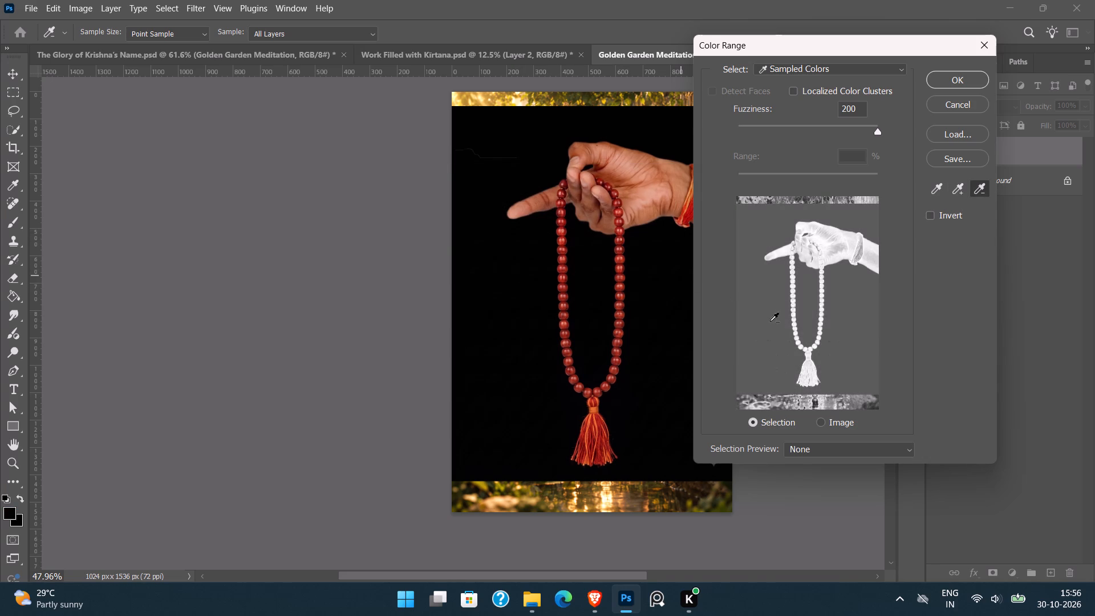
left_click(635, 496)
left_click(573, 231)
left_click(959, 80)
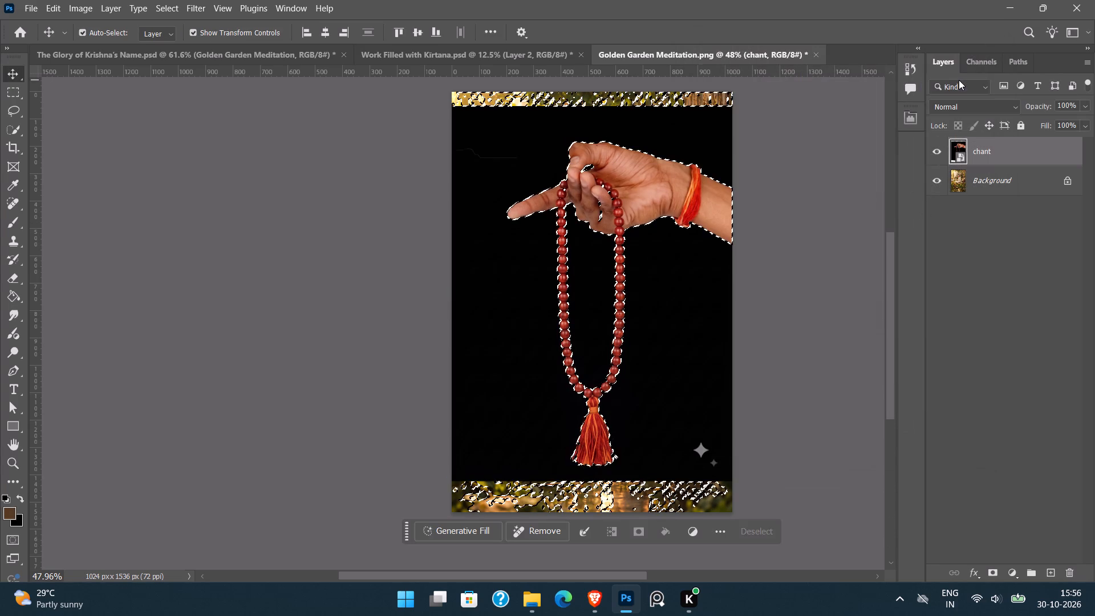
Hide the Background layer.
left_click(938, 181)
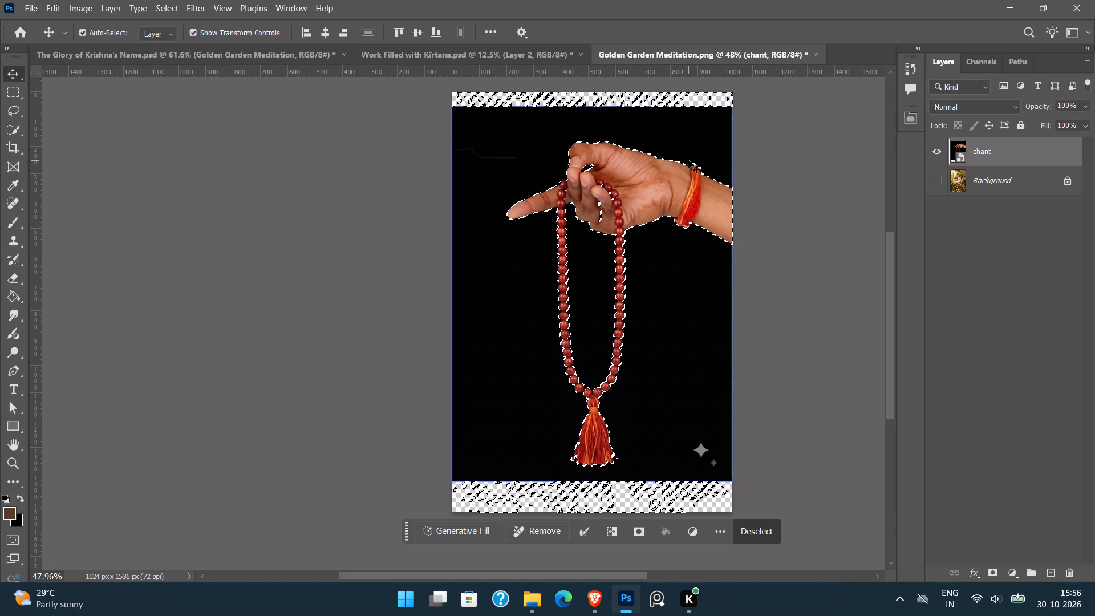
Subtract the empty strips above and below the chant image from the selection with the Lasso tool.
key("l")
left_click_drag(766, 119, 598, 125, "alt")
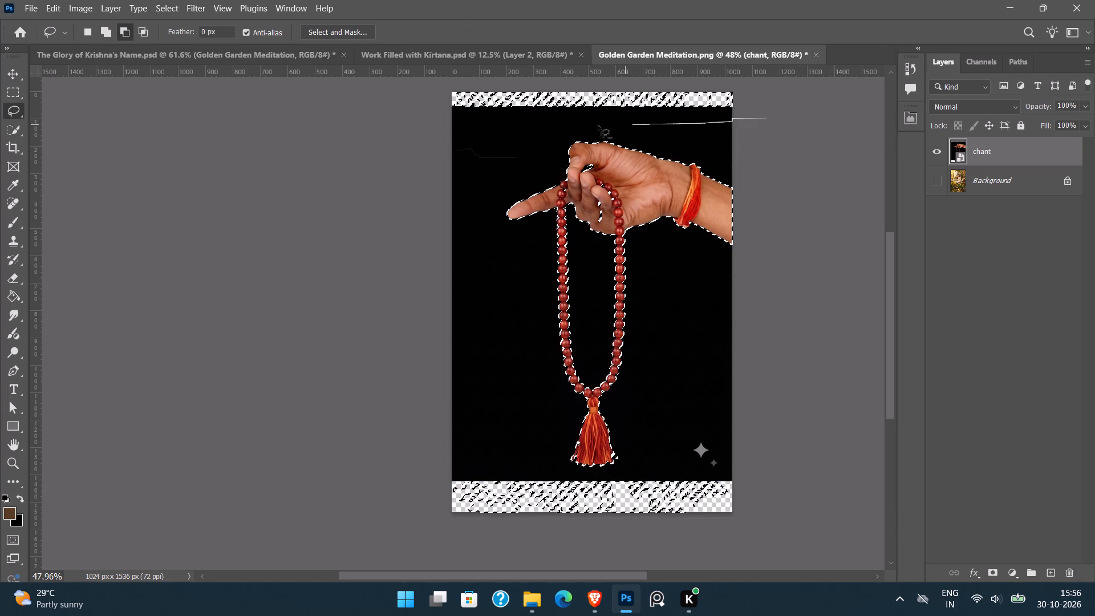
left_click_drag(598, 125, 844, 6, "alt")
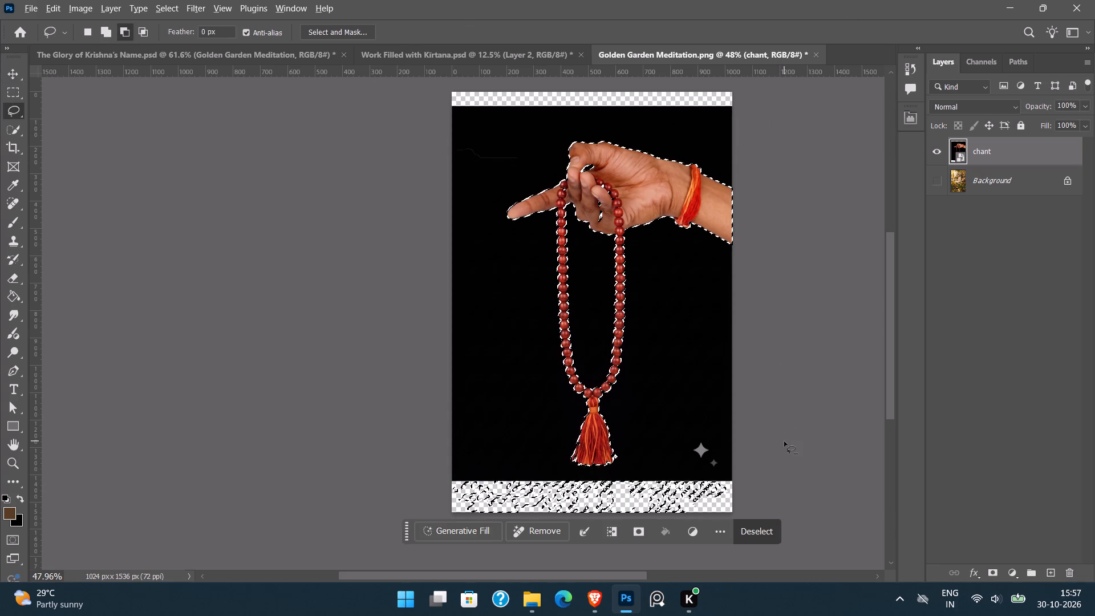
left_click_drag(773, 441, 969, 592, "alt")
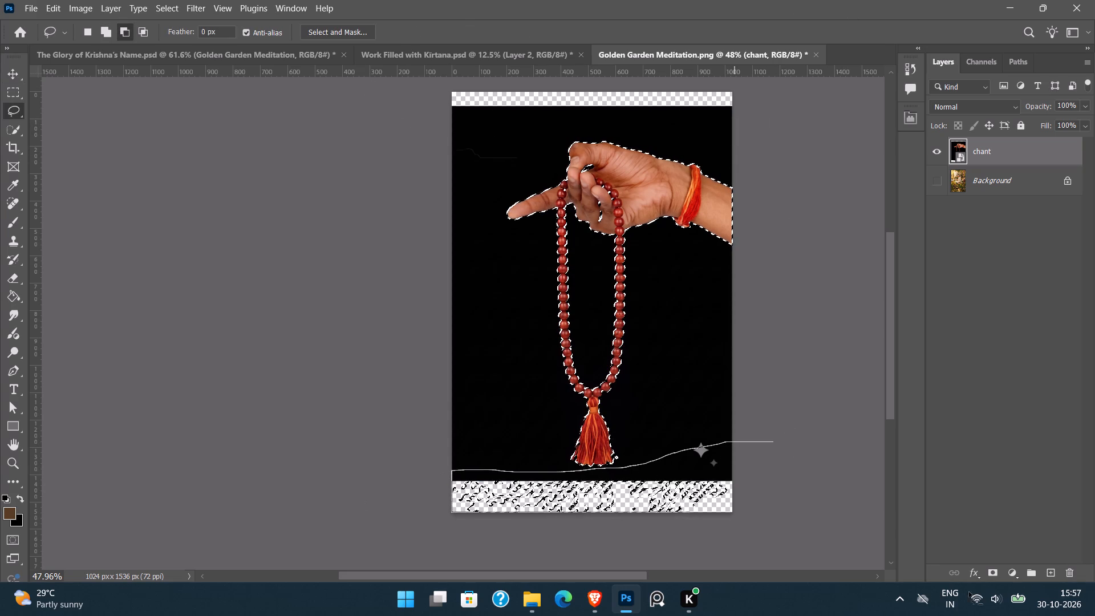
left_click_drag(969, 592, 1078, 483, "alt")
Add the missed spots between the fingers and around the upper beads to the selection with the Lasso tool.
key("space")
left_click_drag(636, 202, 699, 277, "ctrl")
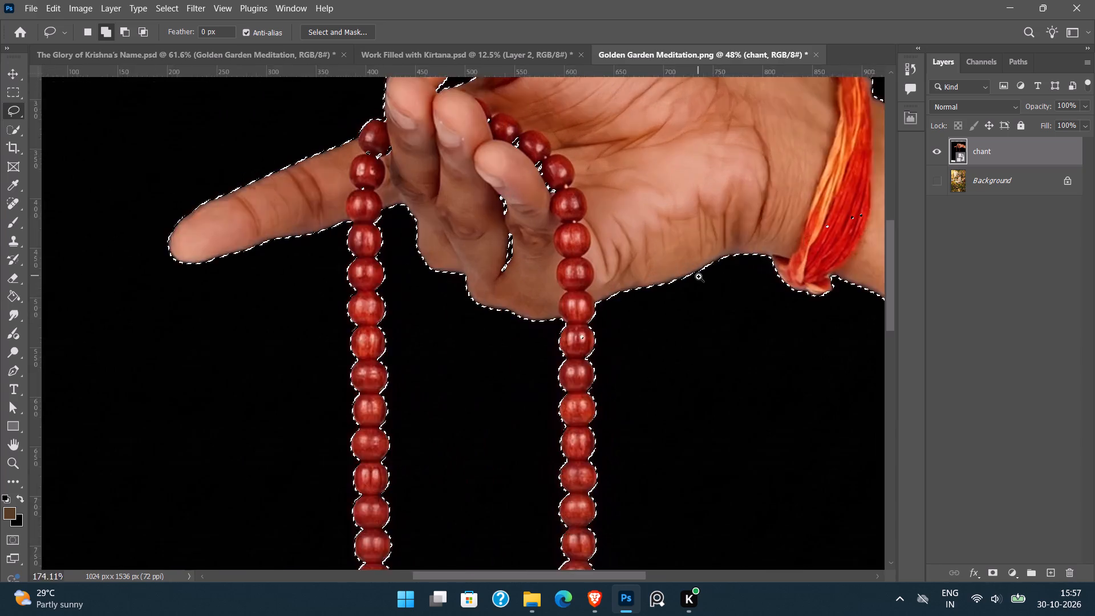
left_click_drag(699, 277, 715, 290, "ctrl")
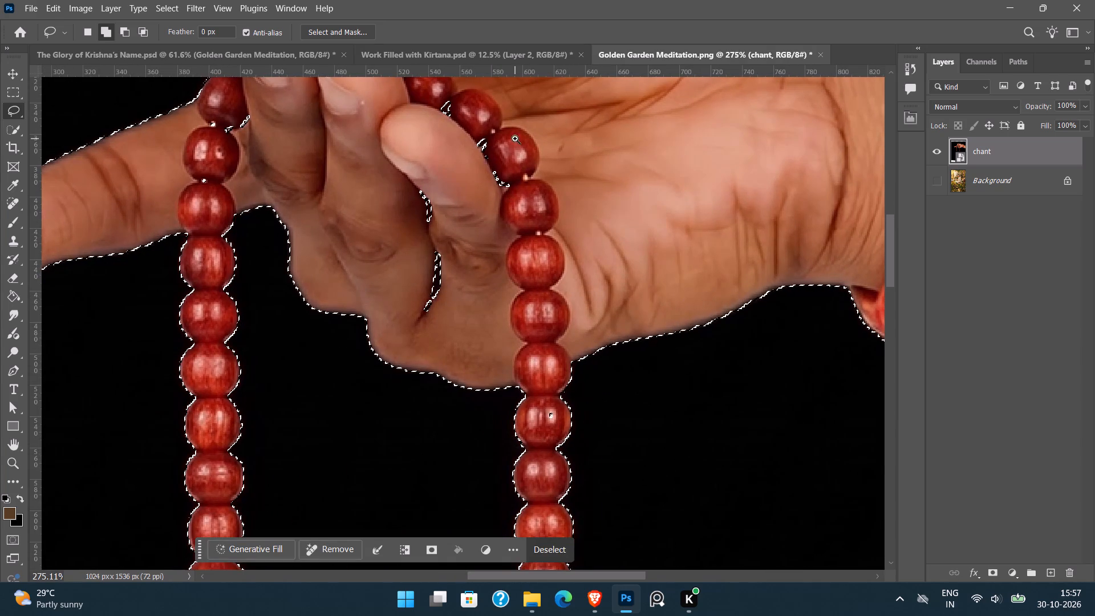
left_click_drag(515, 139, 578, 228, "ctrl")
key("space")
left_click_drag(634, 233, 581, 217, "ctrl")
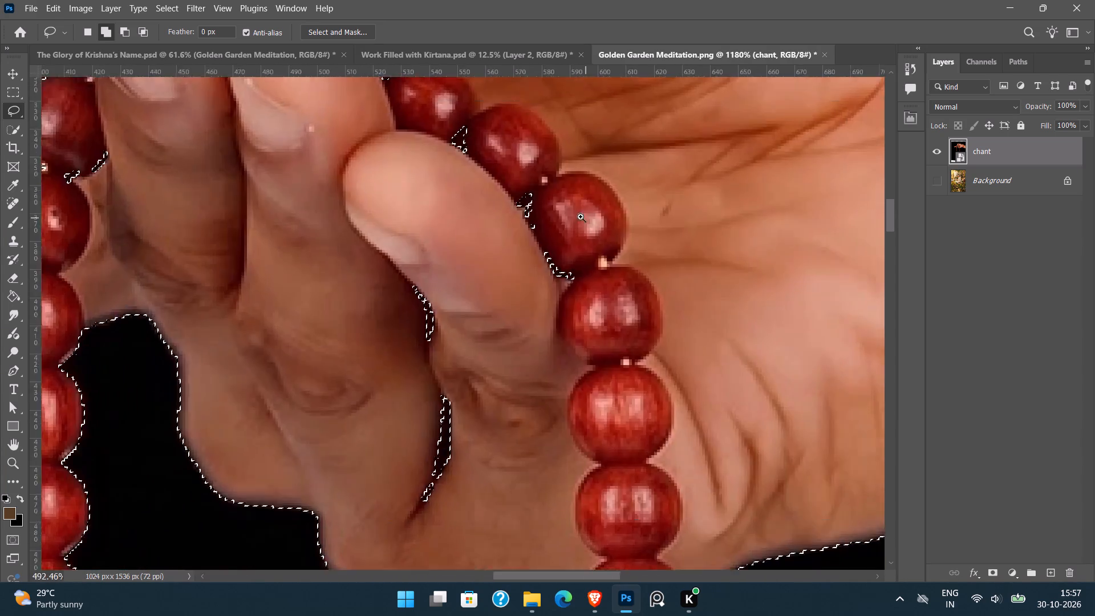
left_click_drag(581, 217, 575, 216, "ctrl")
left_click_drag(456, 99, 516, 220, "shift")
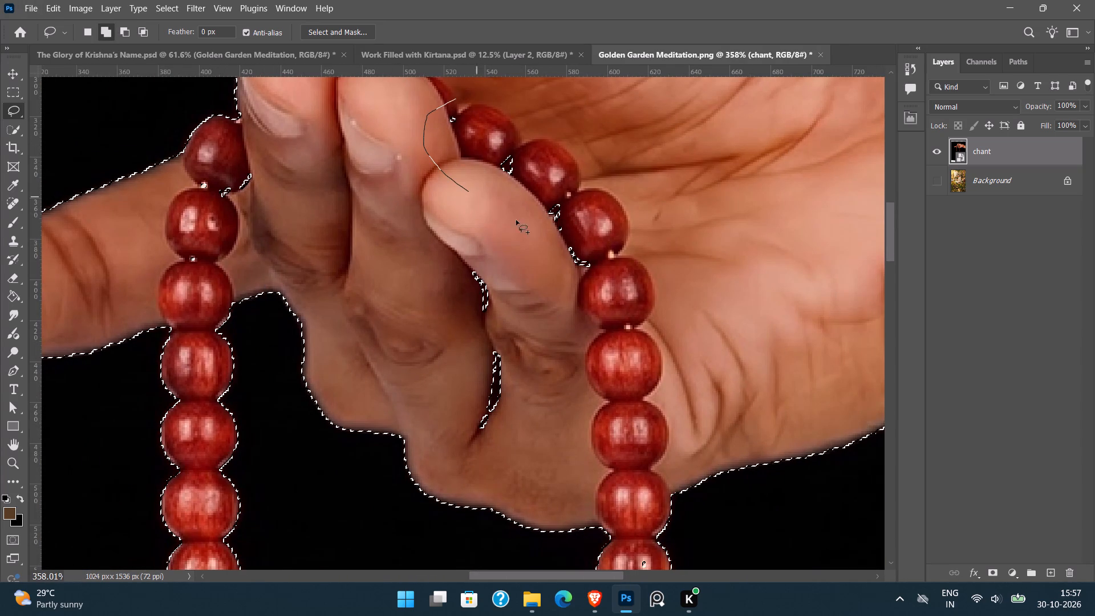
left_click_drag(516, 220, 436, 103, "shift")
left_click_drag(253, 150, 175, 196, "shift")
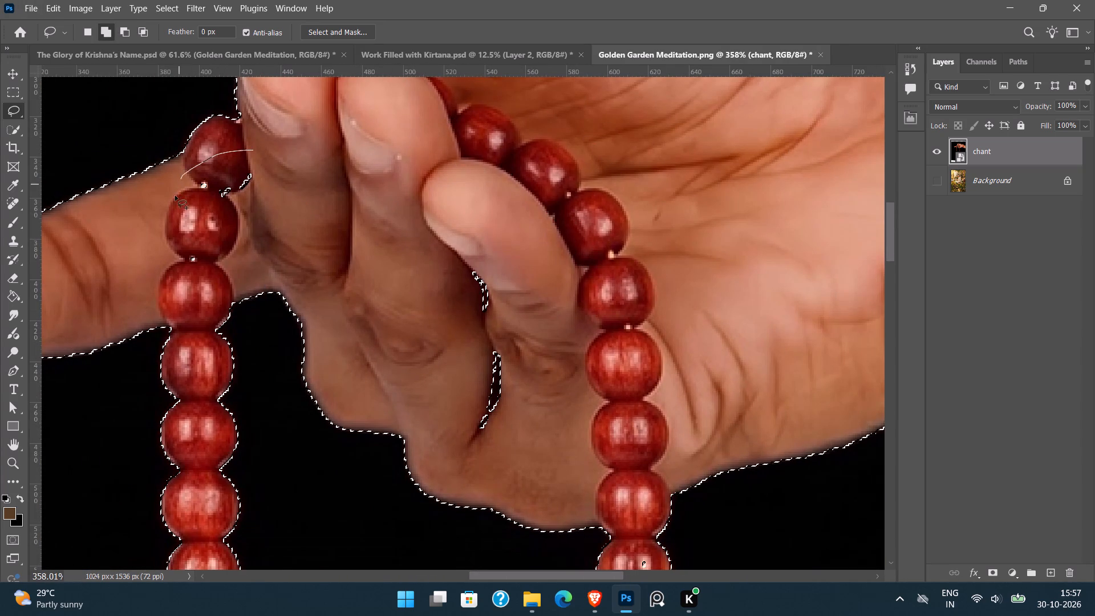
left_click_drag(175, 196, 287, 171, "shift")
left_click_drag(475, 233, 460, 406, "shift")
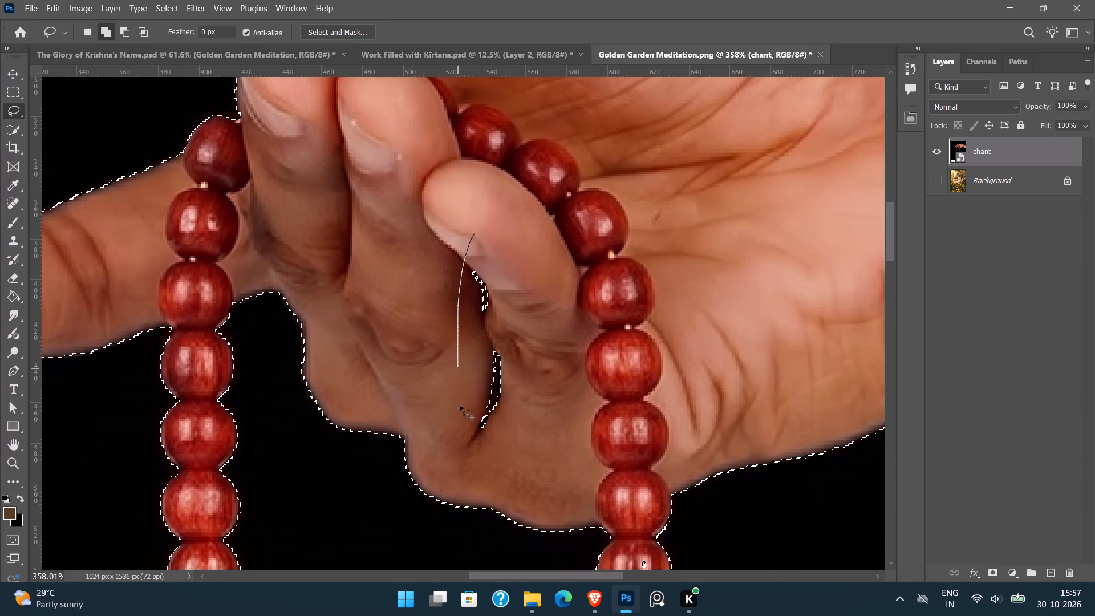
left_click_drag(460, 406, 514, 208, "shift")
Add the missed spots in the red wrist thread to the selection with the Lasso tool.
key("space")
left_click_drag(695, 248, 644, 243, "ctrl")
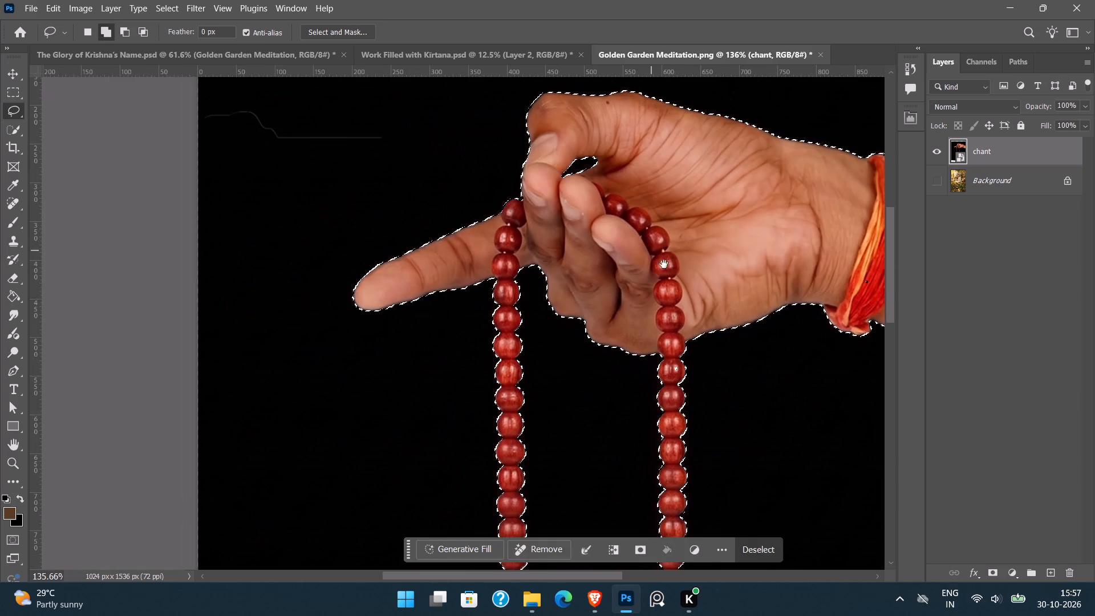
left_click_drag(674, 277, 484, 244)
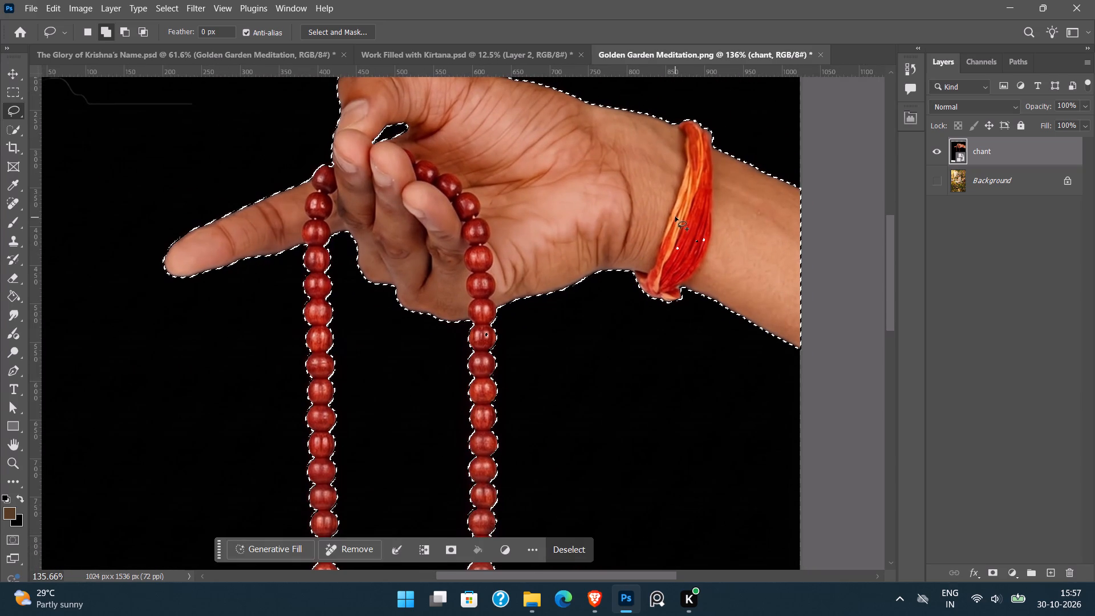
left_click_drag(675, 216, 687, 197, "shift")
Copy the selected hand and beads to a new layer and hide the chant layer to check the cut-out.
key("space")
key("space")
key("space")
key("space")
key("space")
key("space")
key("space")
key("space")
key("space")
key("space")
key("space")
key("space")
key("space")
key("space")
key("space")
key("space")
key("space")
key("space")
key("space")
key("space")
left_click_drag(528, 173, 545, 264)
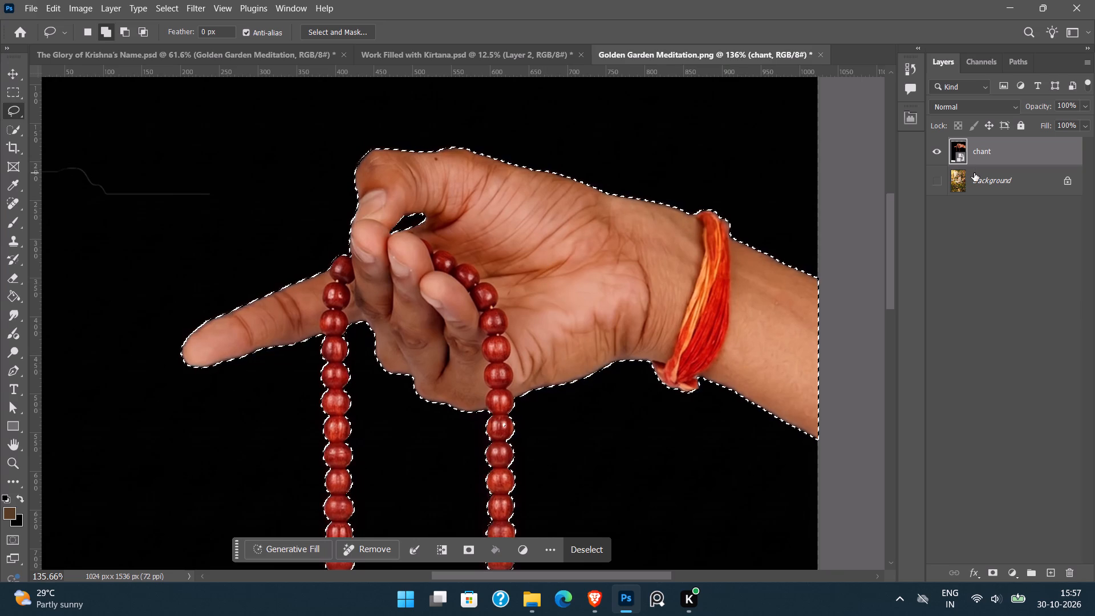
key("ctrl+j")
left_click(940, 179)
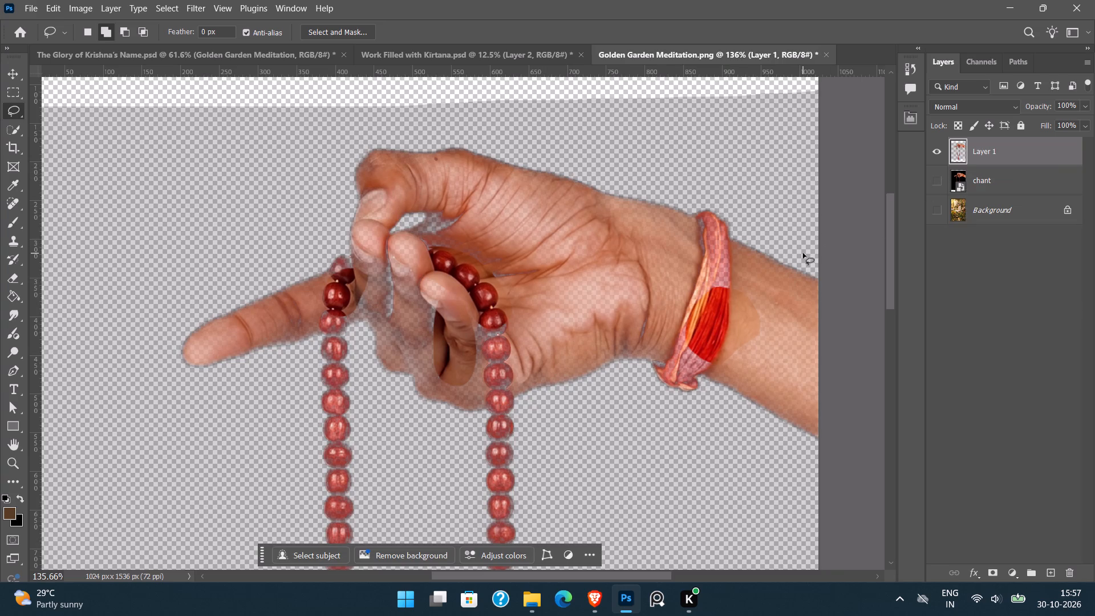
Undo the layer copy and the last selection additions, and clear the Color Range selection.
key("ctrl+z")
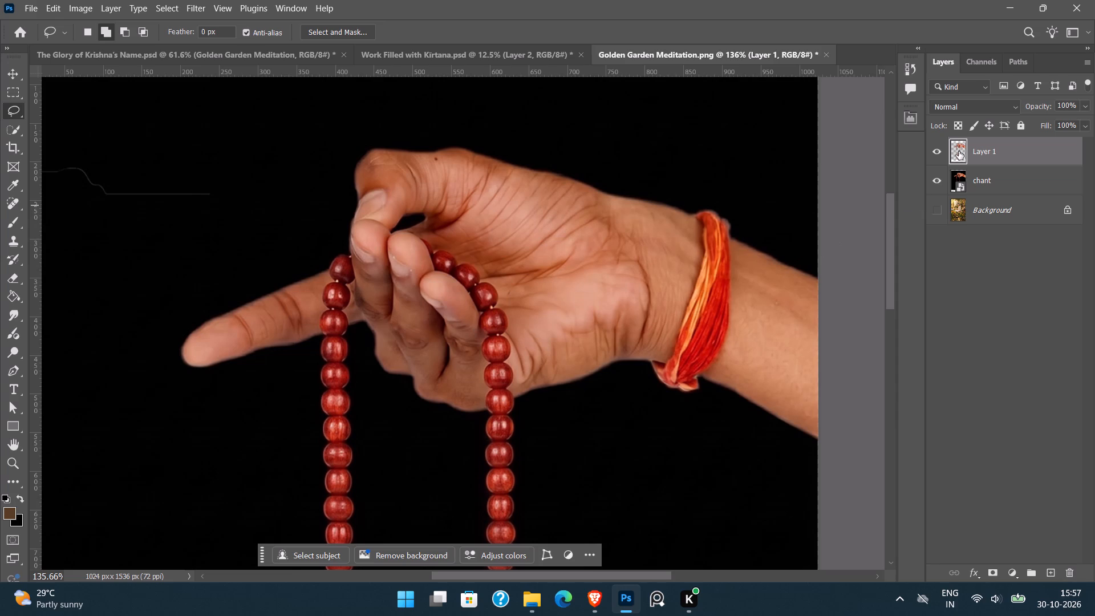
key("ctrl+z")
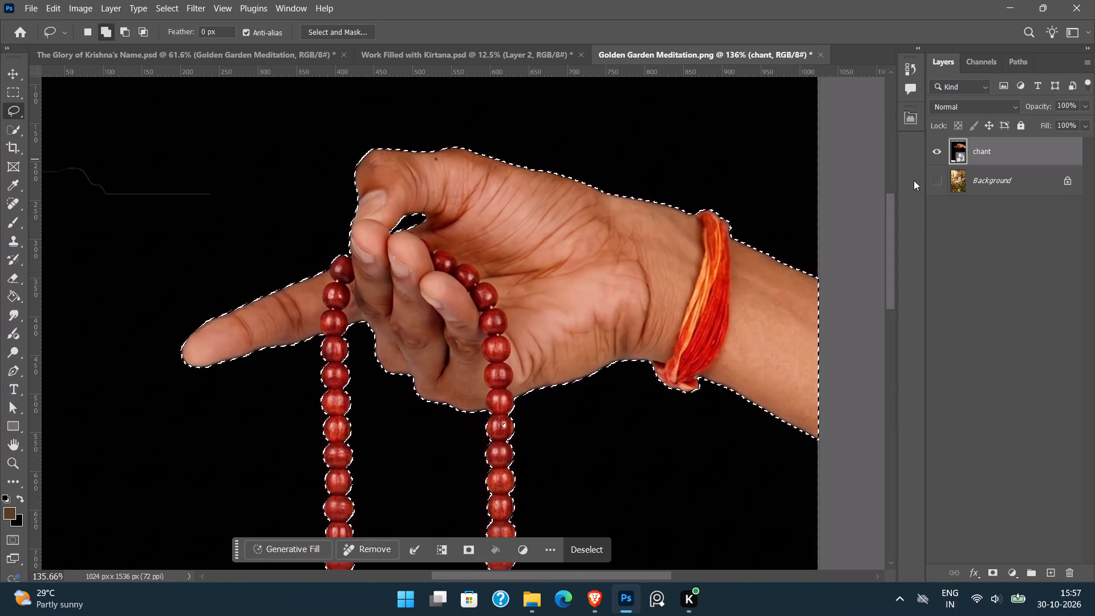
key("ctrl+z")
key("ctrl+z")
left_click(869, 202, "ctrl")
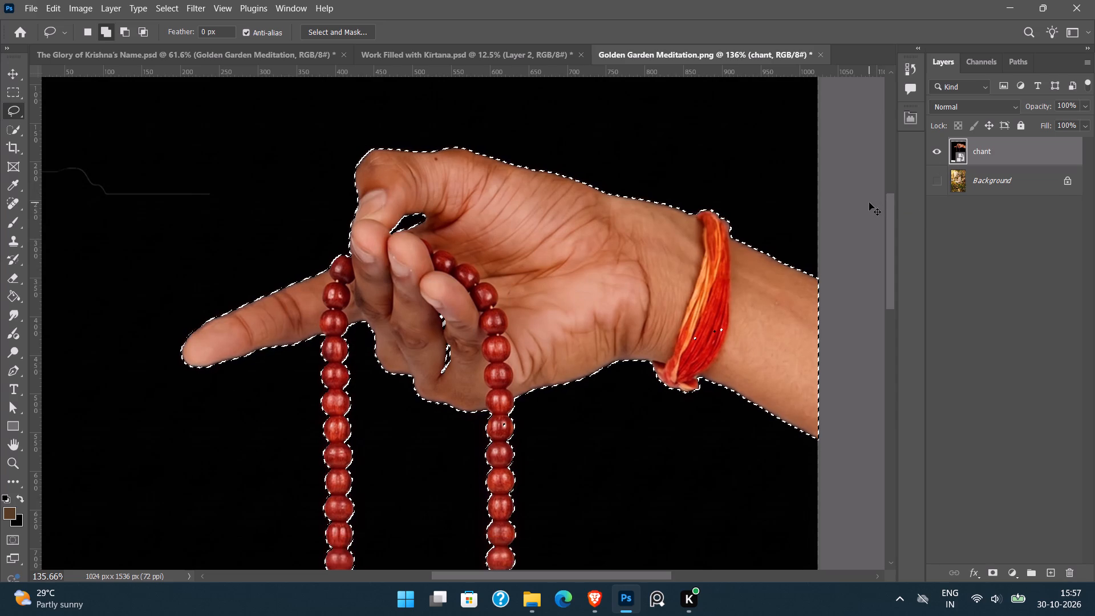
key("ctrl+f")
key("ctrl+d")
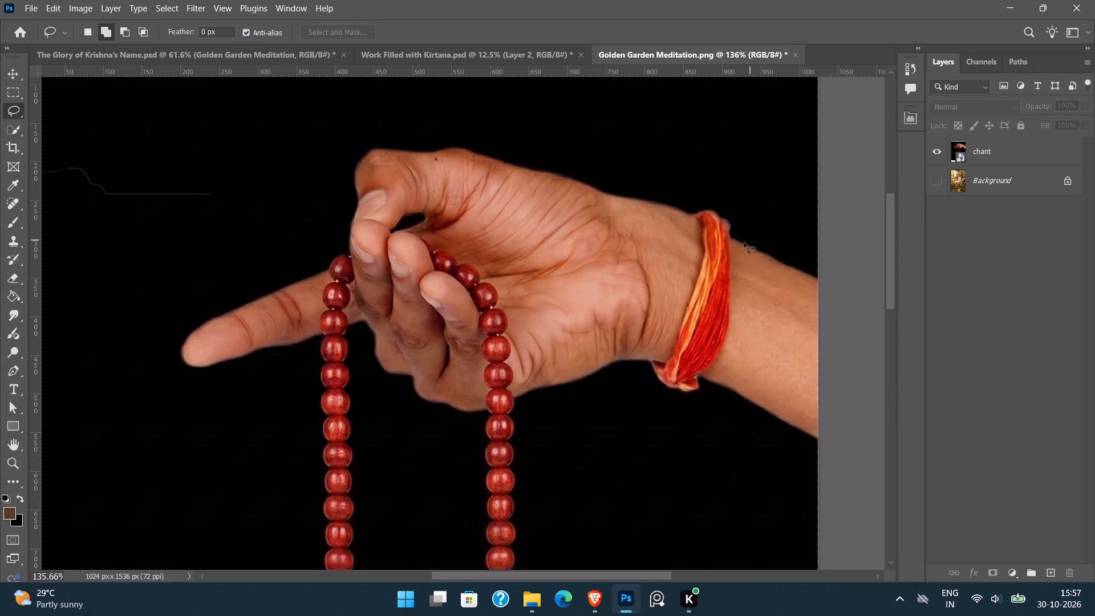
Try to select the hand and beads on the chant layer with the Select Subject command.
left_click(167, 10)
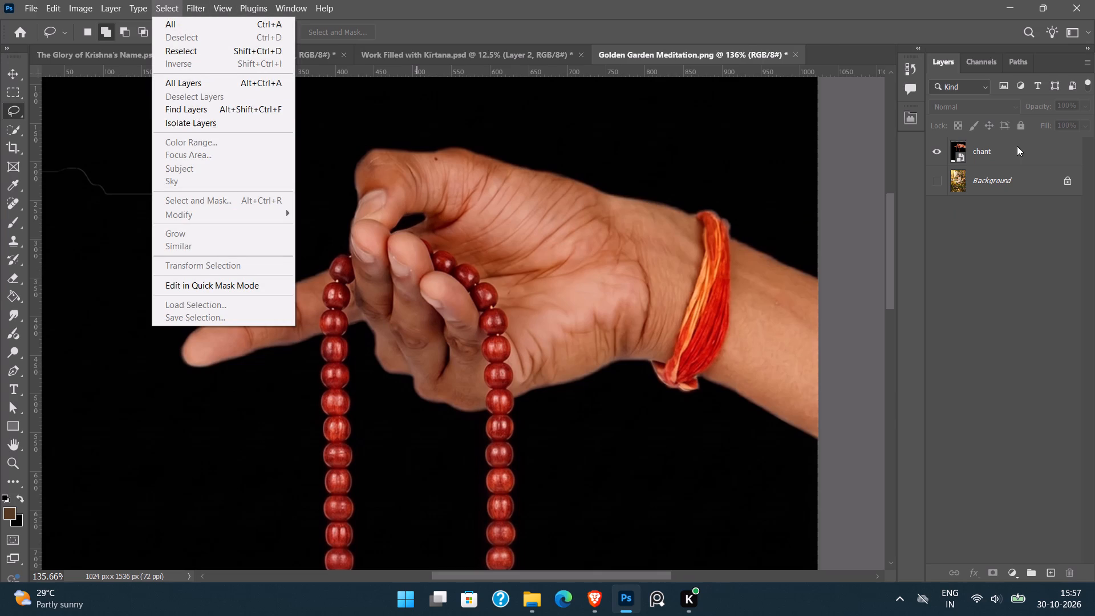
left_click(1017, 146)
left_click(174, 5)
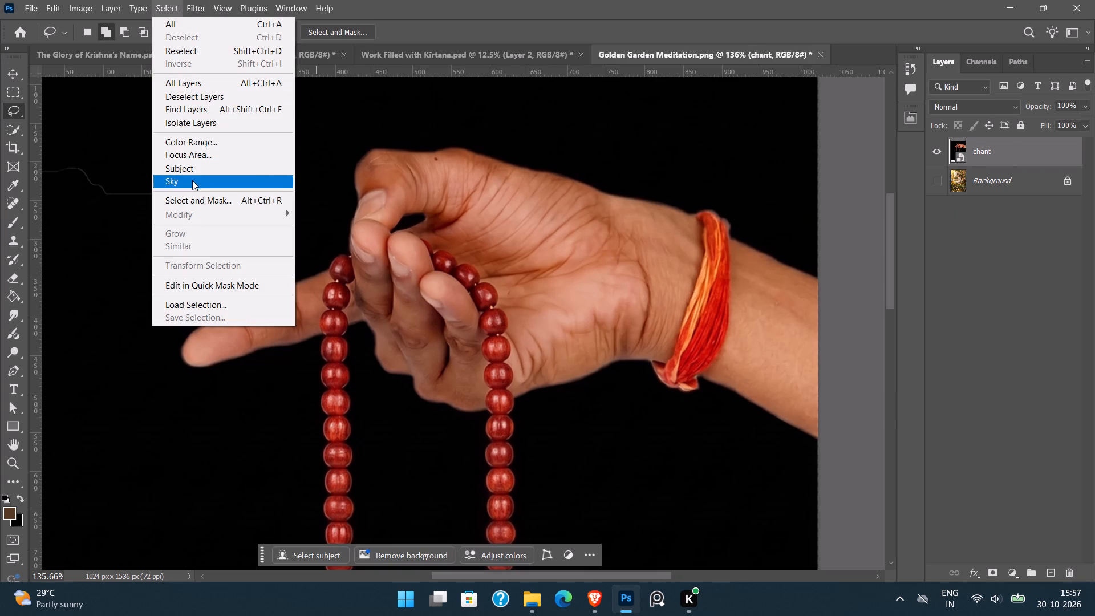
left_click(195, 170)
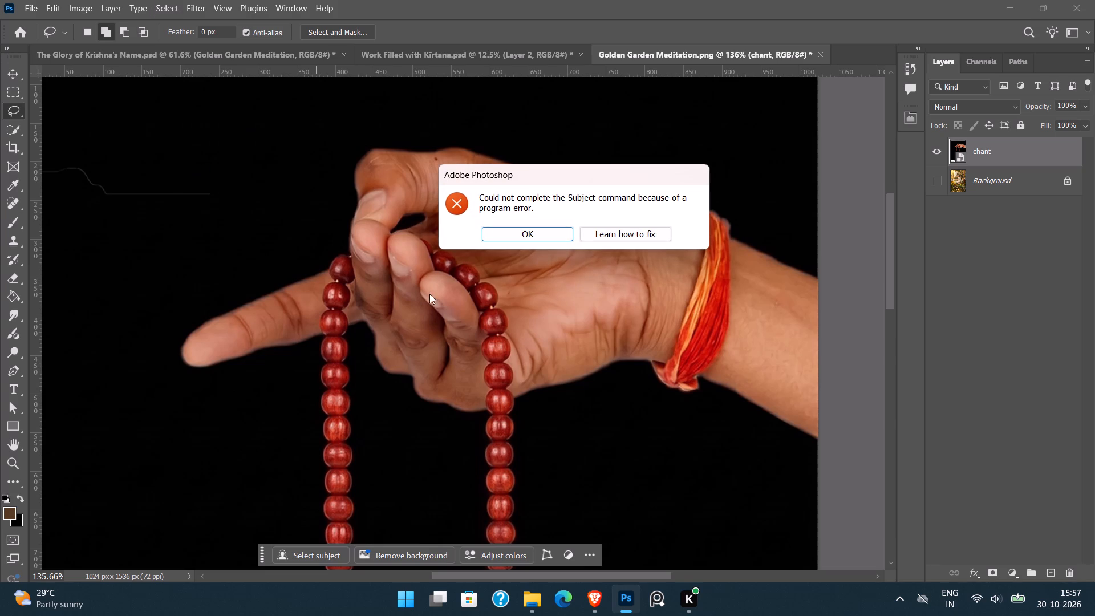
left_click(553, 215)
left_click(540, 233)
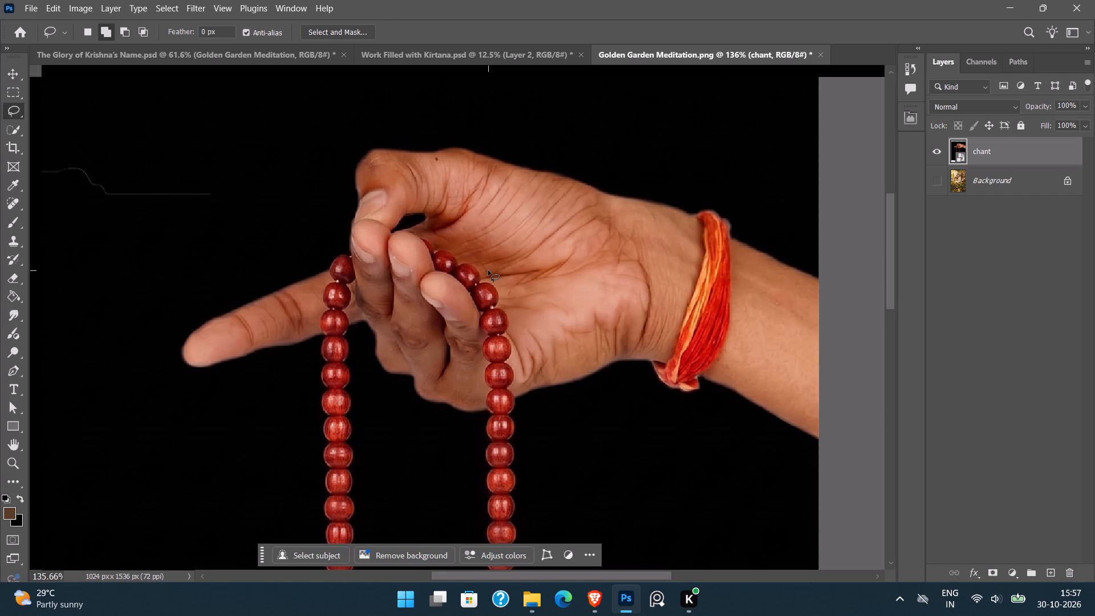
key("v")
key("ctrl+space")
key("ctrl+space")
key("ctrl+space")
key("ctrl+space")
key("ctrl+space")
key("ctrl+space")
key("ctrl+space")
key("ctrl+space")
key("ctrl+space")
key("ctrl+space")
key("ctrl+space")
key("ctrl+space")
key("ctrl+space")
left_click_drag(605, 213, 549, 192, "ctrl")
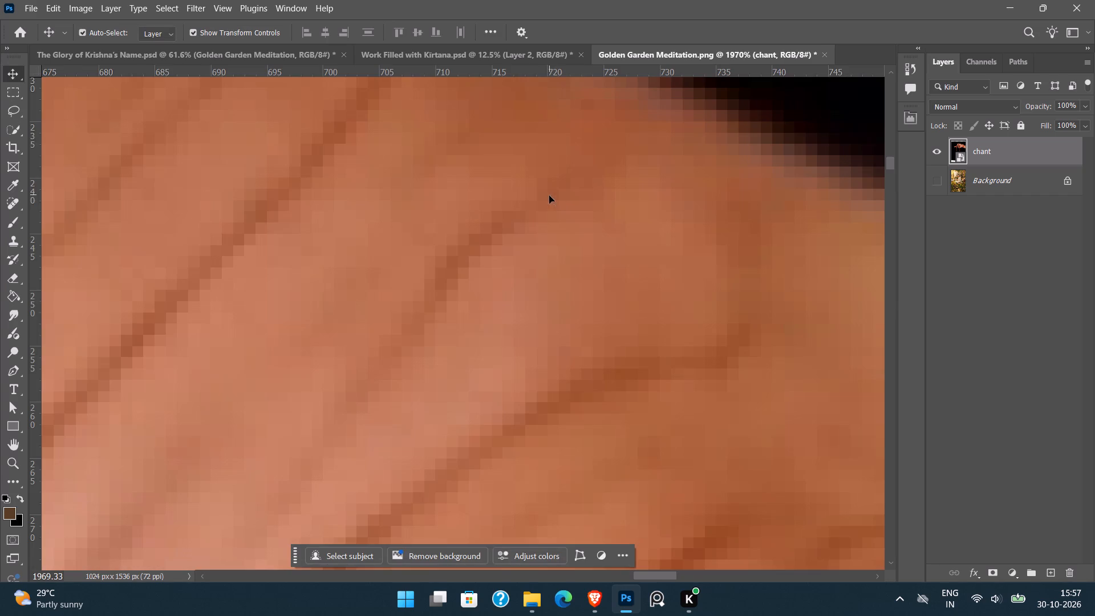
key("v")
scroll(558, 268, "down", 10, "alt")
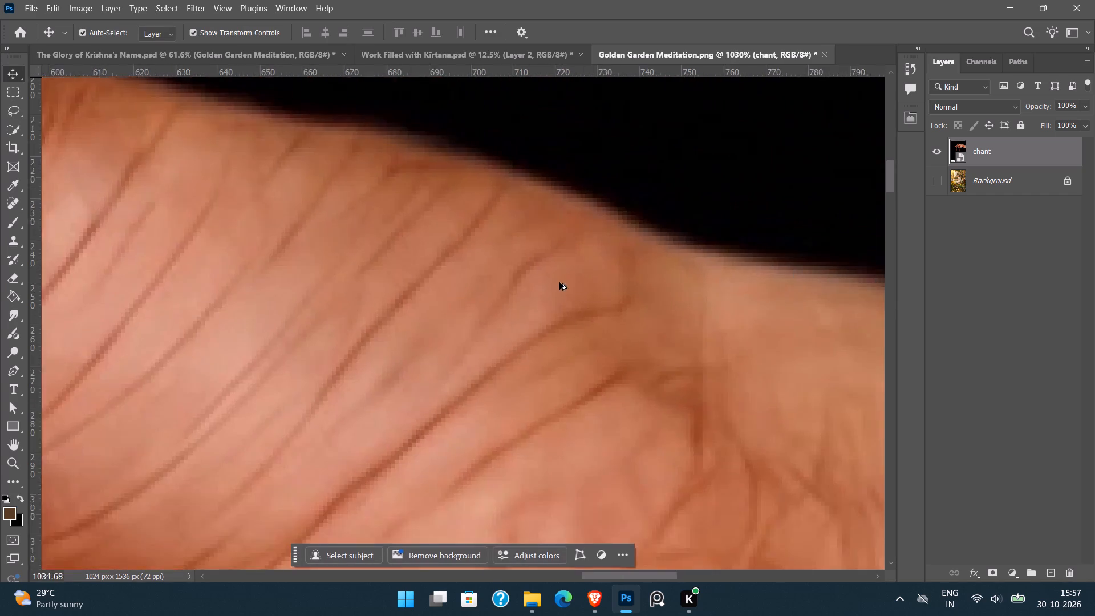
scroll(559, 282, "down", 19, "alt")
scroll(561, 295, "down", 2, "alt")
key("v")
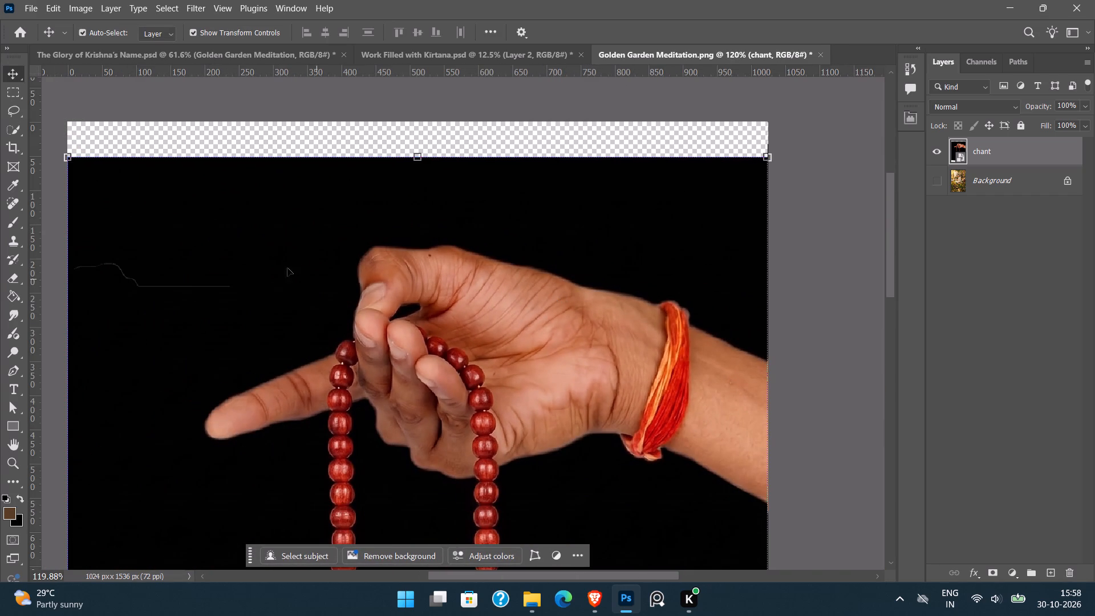
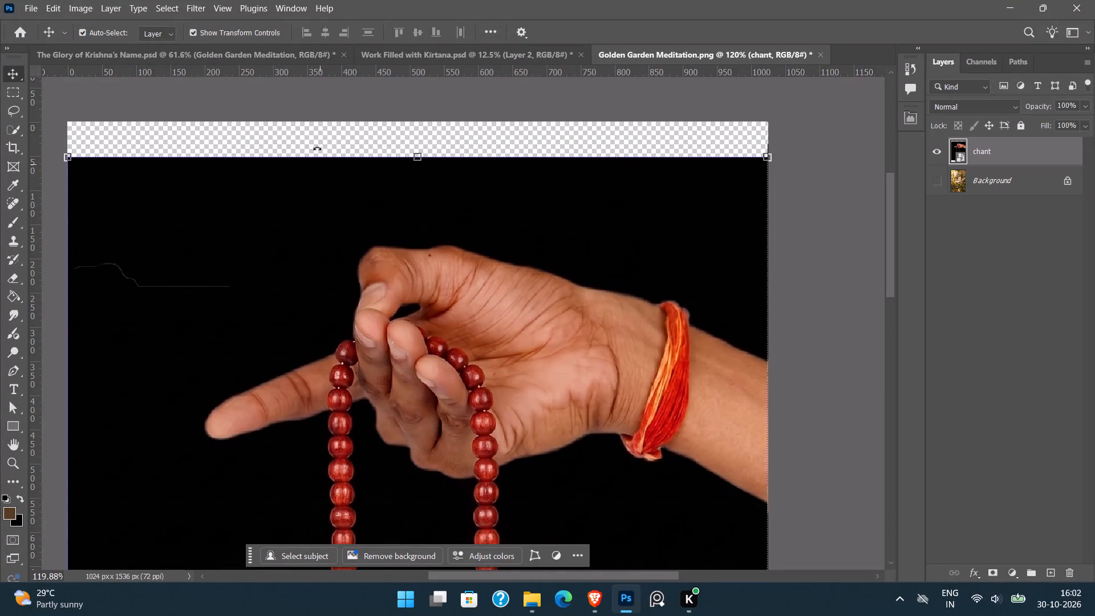
Select the hand and beads on the chant layer with the Subject command and copy them to a new layer.
key("ctrl+d")
left_click(176, 204)
left_click(1094, 309)
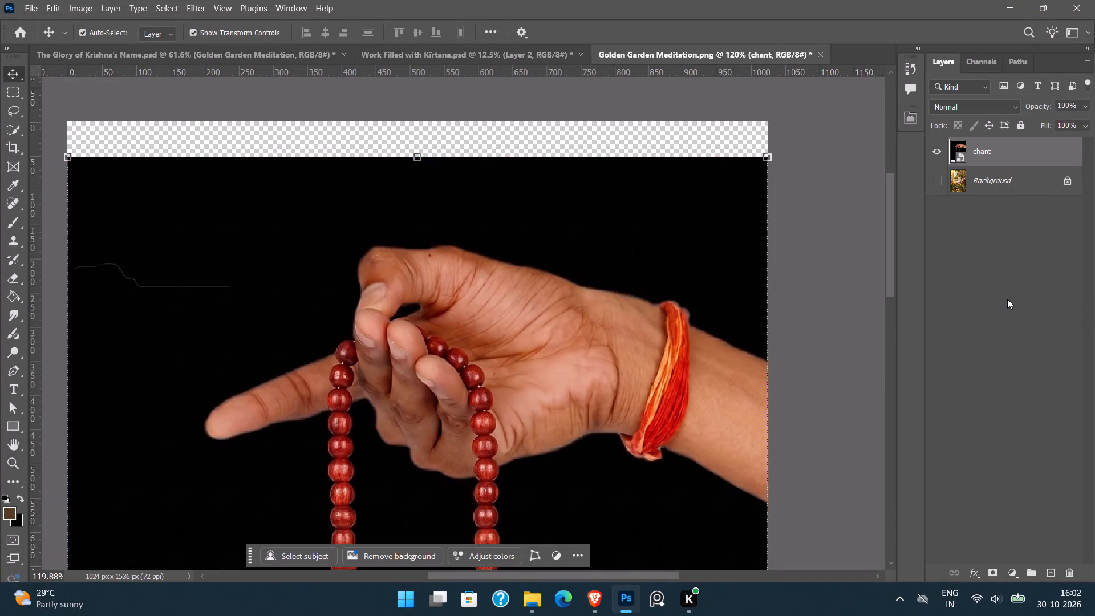
left_click(1007, 299)
left_click(999, 153)
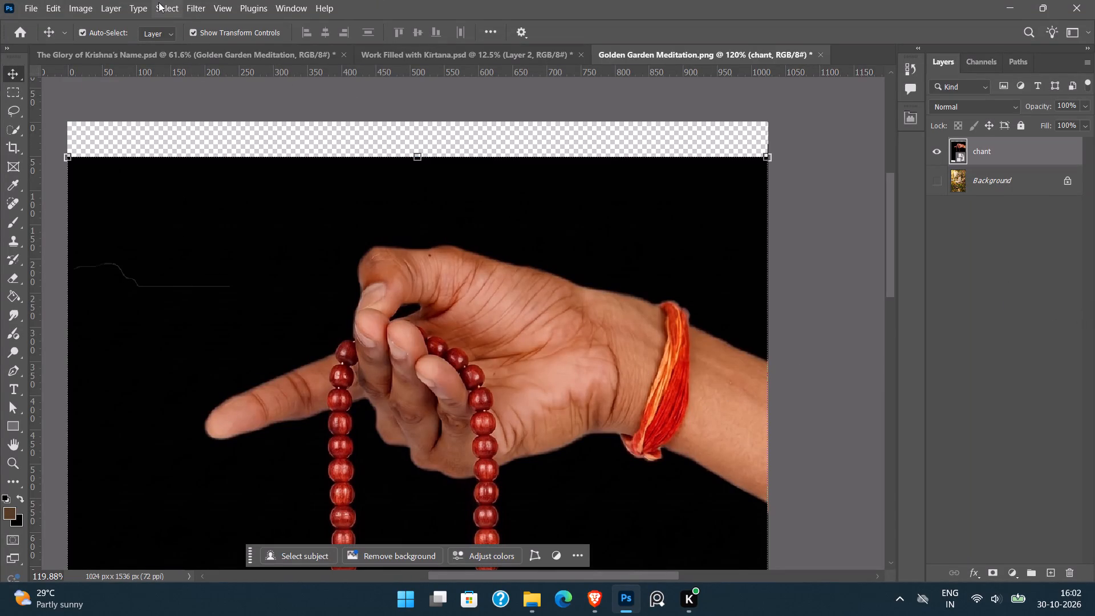
left_click(159, 2)
left_click(185, 163)
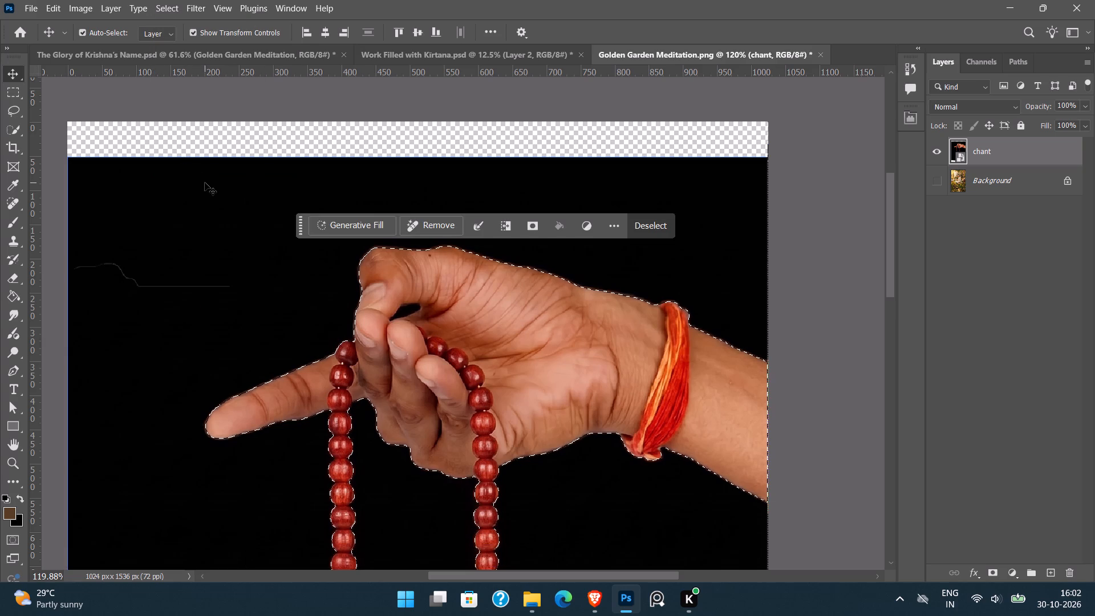
key("ctrl+j")
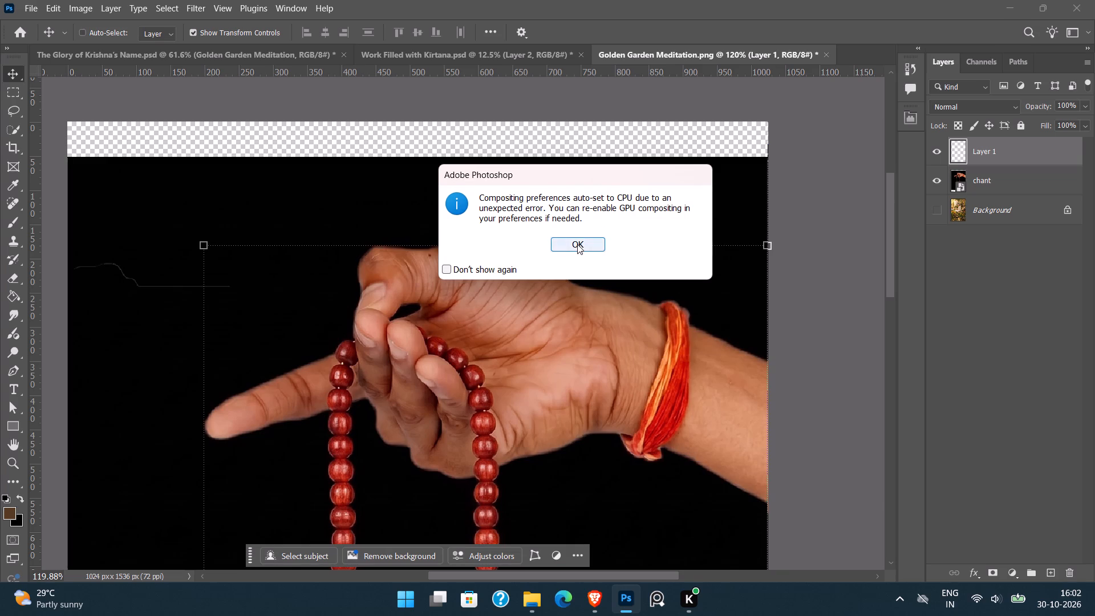
left_click(577, 244)
Bring the cut-out hand and beads into The Glory of Krishna's Name.psd as a layer above the Golden Garden Meditation image.
left_click_drag(503, 347, 394, 293)
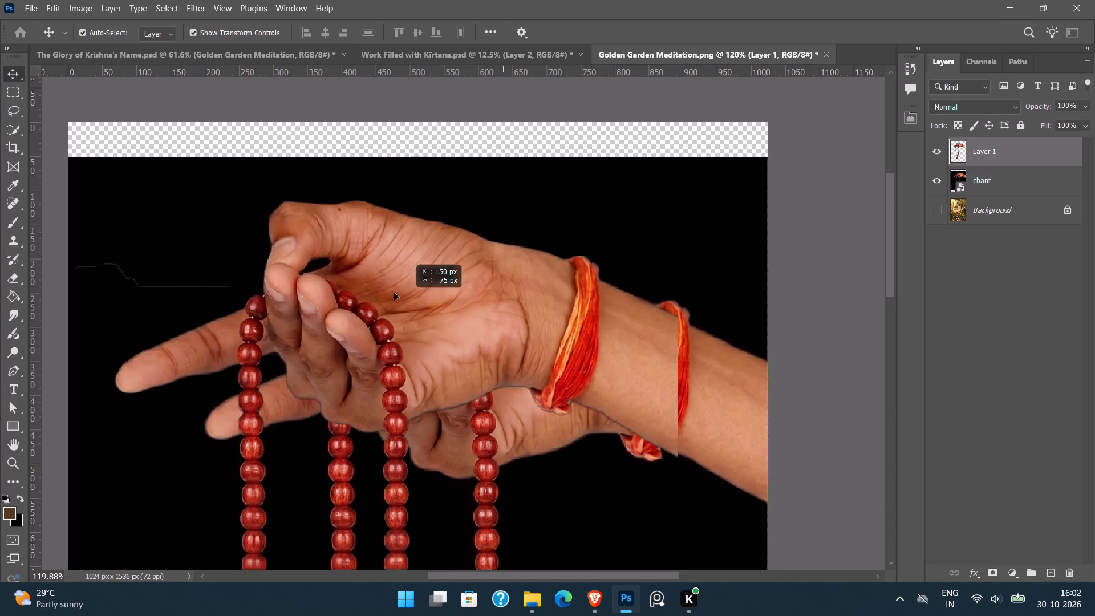
left_click_drag(394, 293, 215, 64)
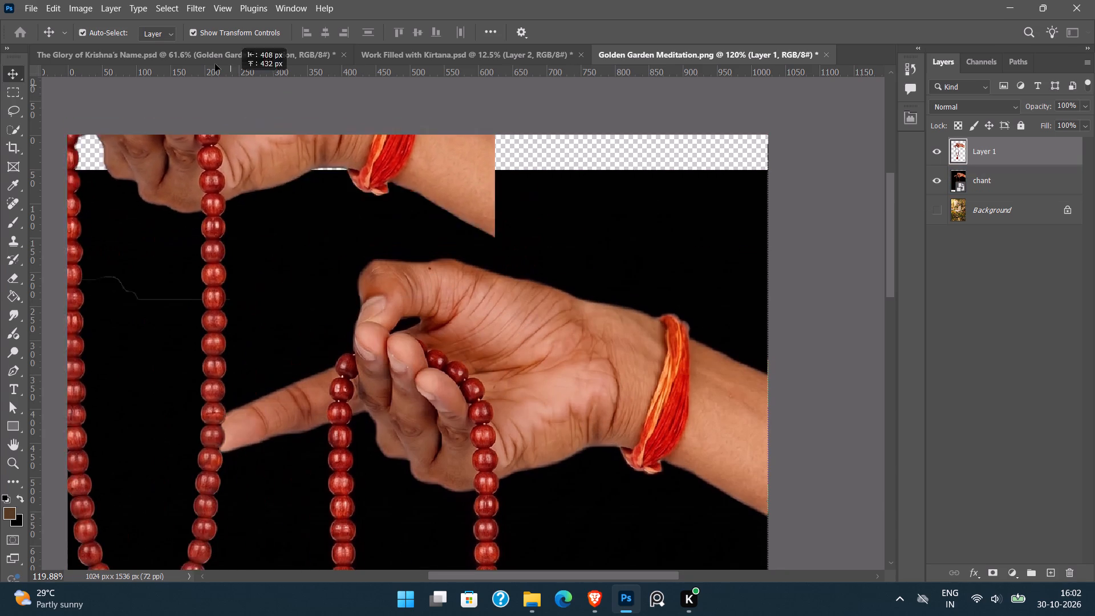
left_click_drag(215, 64, 260, 191)
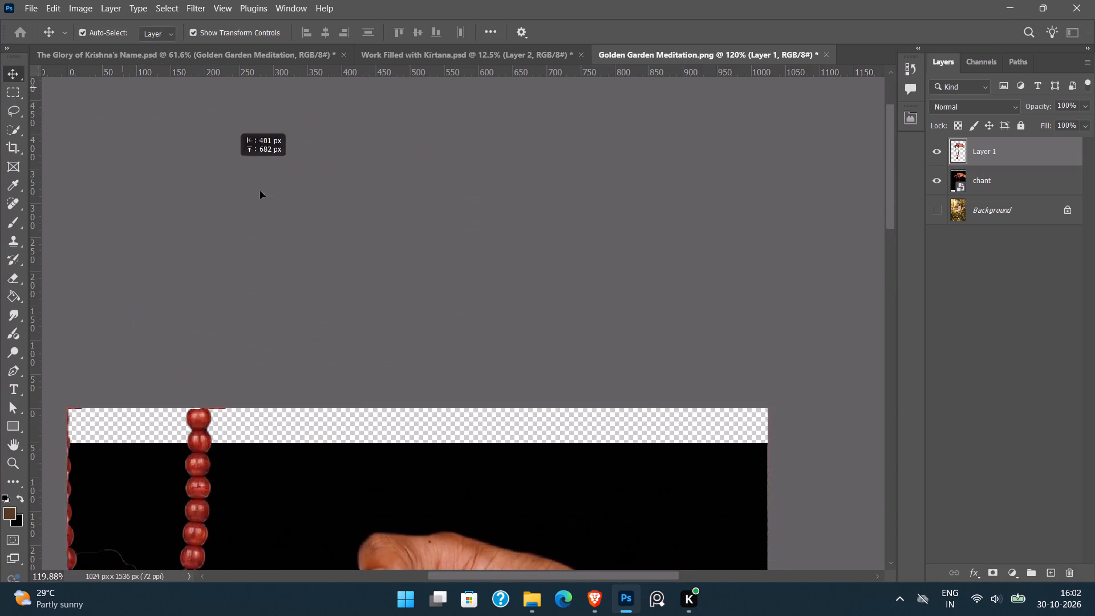
left_click_drag(260, 191, 408, 79)
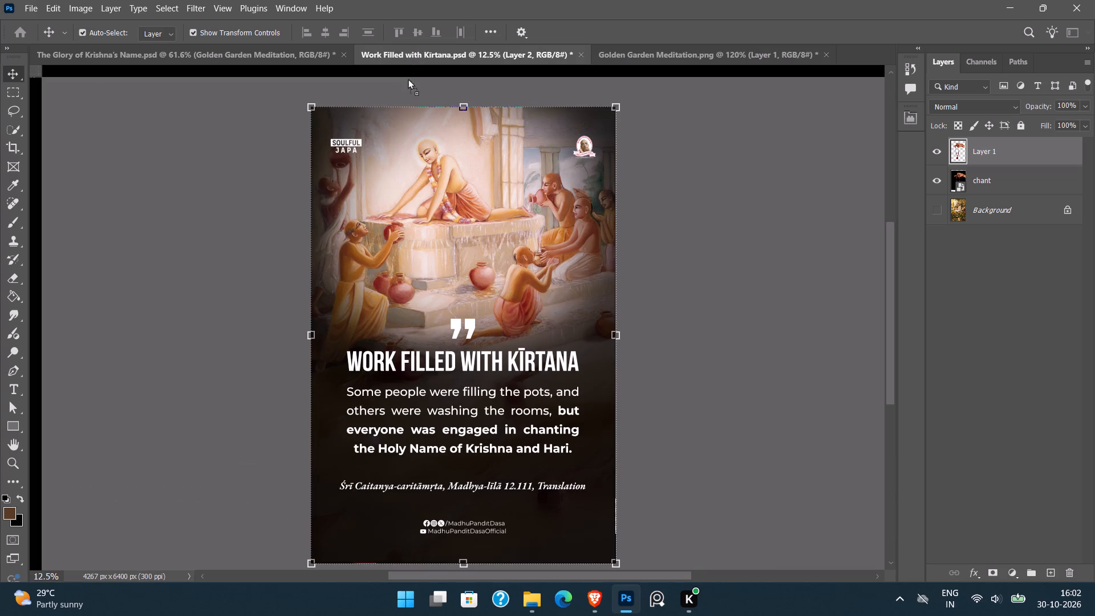
left_click_drag(408, 79, 315, 213)
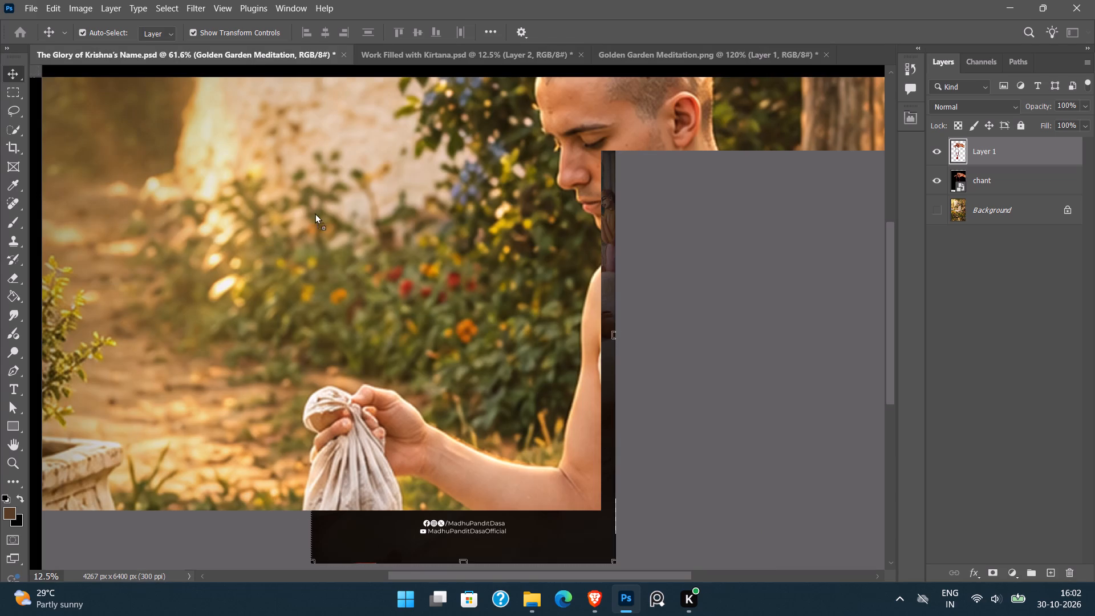
left_click_drag(315, 213, 325, 225)
Move the cut-out hand and beads down over the meditating man's raised hand and cloth bag.
key("ctrl+space")
key("ctrl+space")
key("ctrl+space")
key("ctrl+space")
key("ctrl+space")
key("ctrl+space")
key("ctrl+space")
key("ctrl+space")
key("ctrl+space")
key("ctrl+space")
key("ctrl+space")
key("ctrl+space")
key("ctrl+space")
key("ctrl+space")
key("ctrl+space")
key("ctrl+space")
key("ctrl+space")
key("ctrl+space")
key("ctrl+space")
key("ctrl+space")
left_click_drag(666, 228, 615, 216, "ctrl")
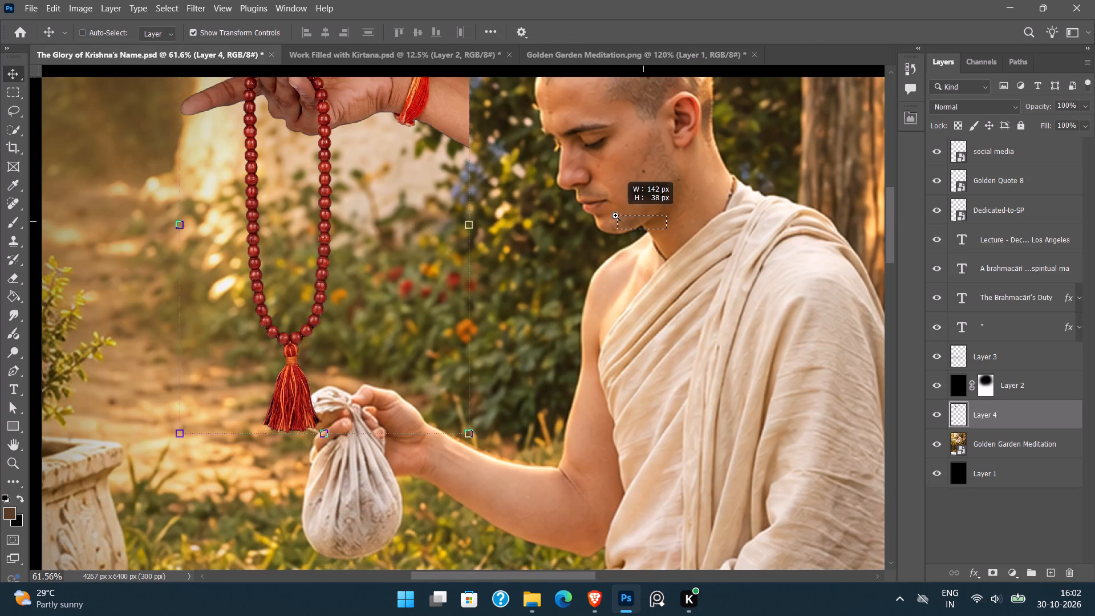
left_click_drag(615, 216, 613, 215, "ctrl")
scroll(549, 243, "down", 15, "alt")
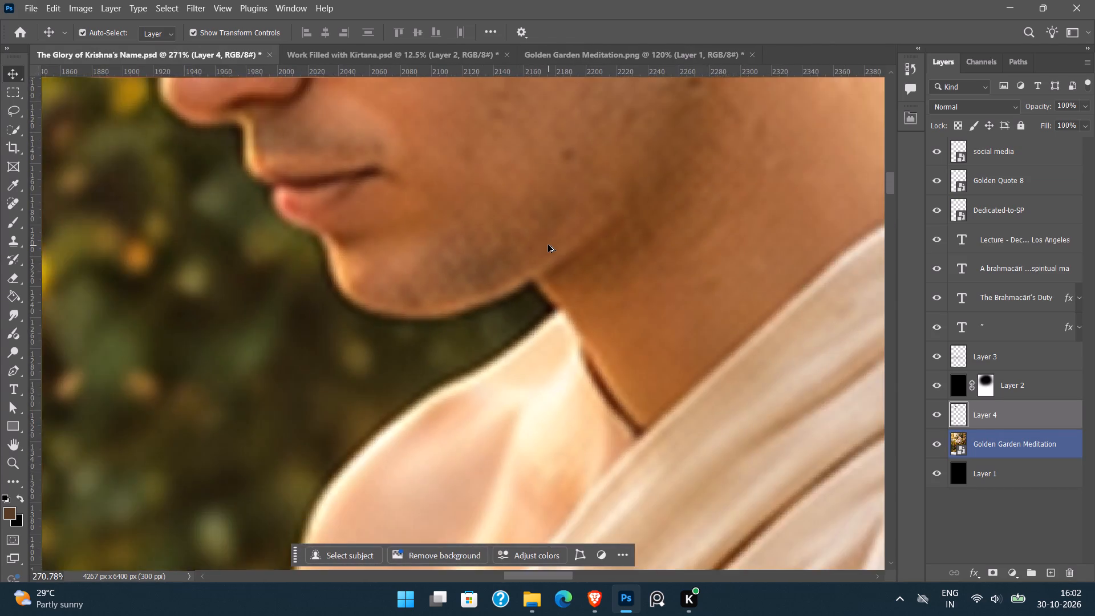
scroll(548, 245, "down", 14, "alt")
scroll(548, 245, "down", 13, "alt")
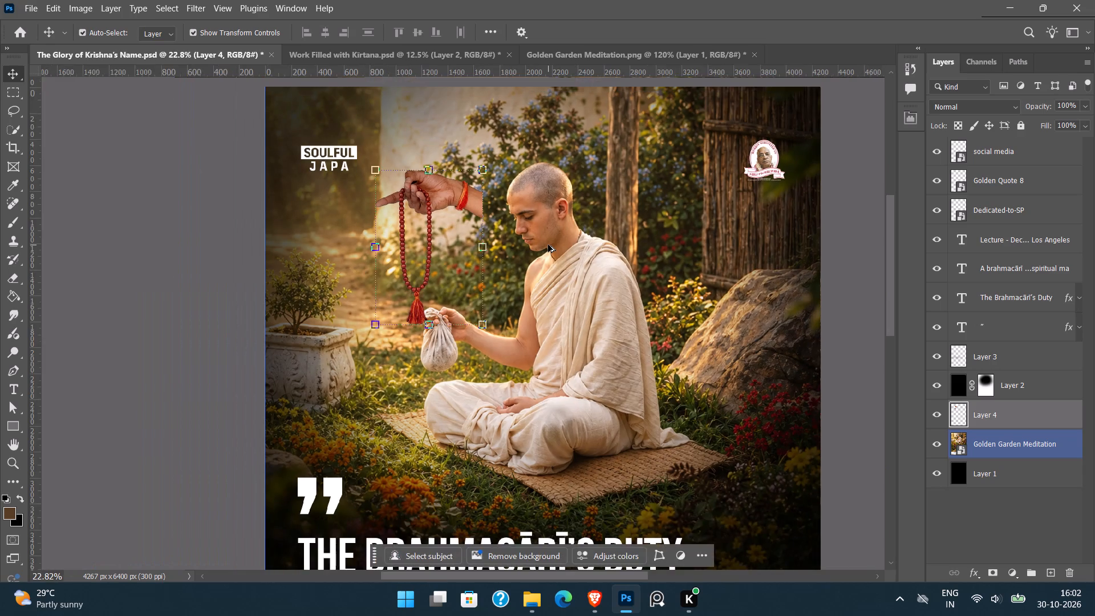
scroll(548, 245, "down", 7, "alt")
key("v")
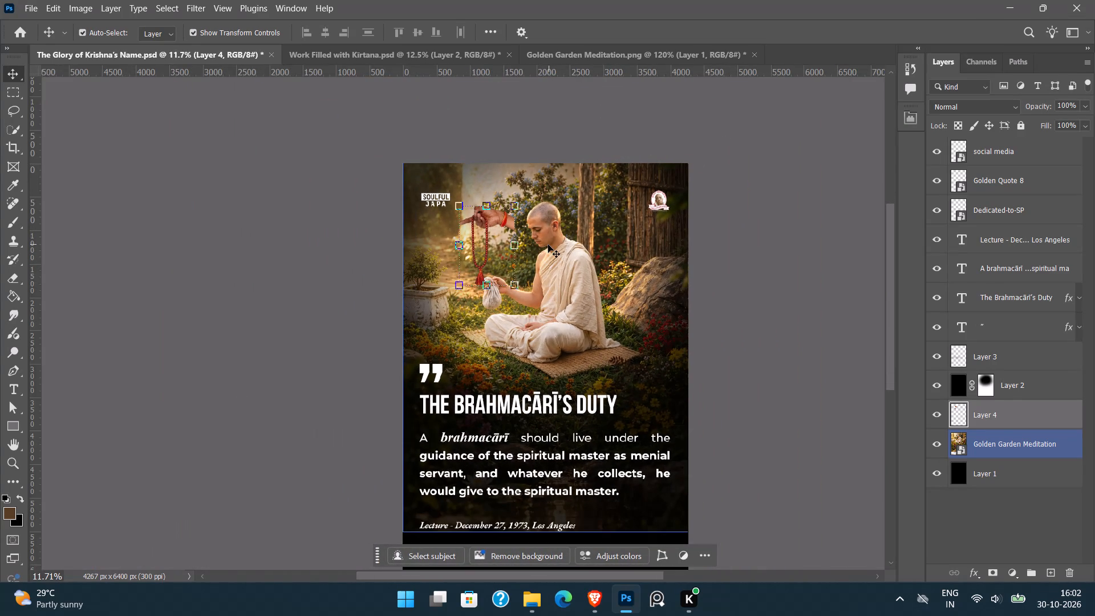
left_click(715, 266)
left_click_drag(488, 217, 490, 226)
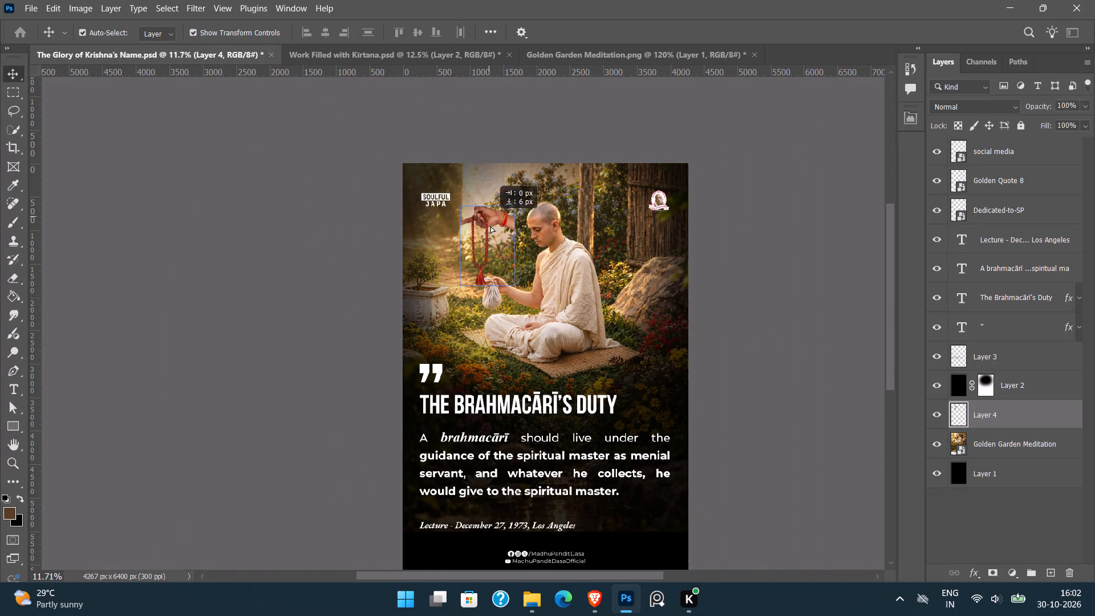
left_click_drag(490, 226, 494, 289)
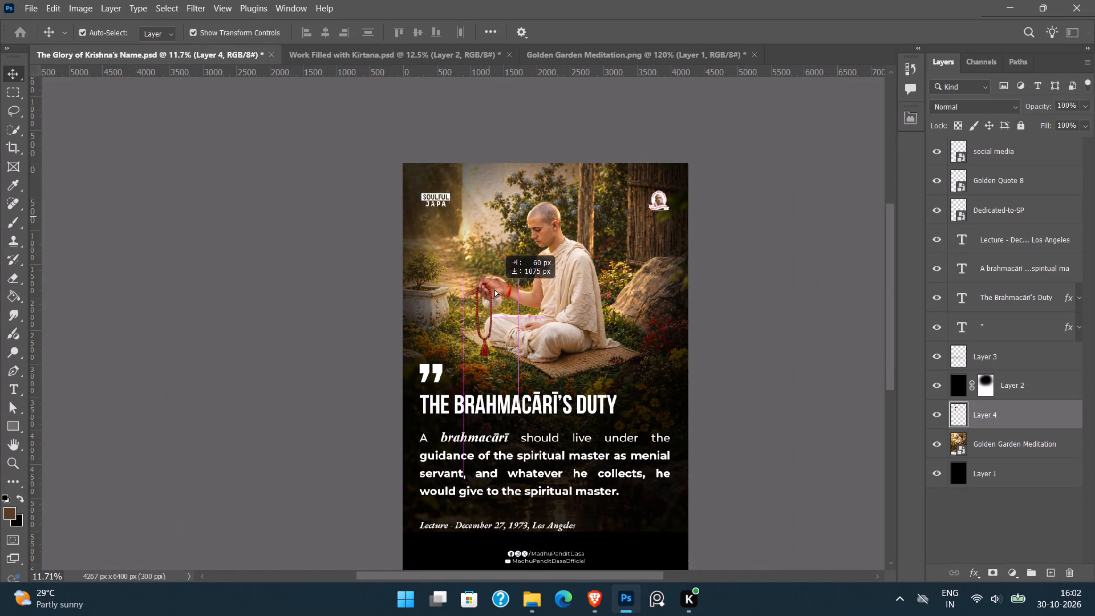
left_click_drag(494, 289, 494, 289)
Rotate the hand and beads about 6° clockwise and shift them so the wrist overlaps the man's forearm.
key("space")
left_click_drag(483, 249, 610, 400, "ctrl")
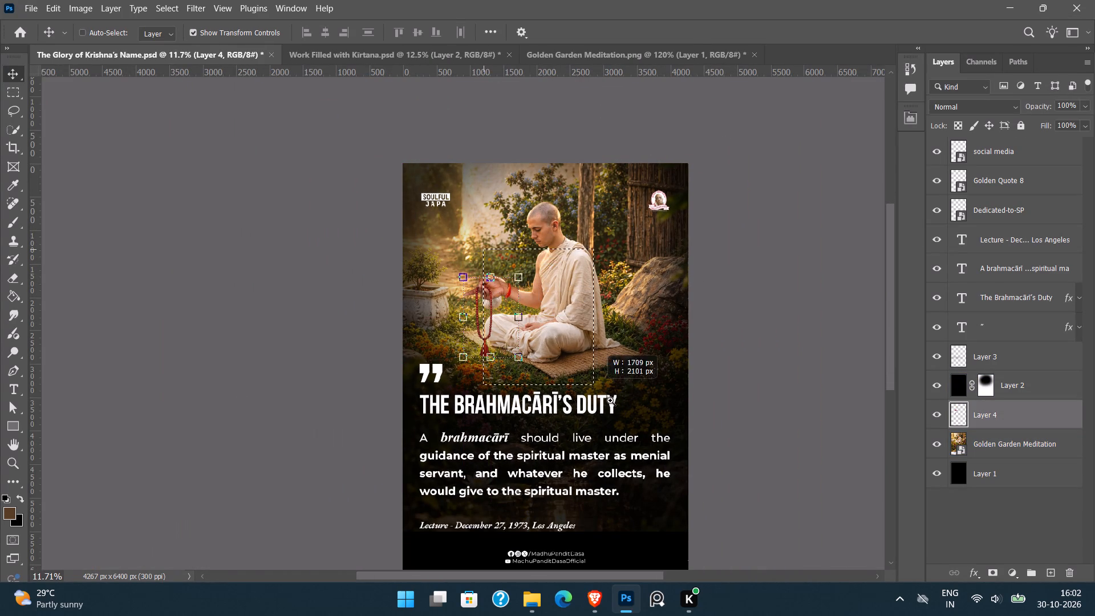
left_click_drag(610, 400, 667, 447, "ctrl")
key("space")
key("space")
key("space")
key("space")
left_click_drag(331, 214, 394, 262)
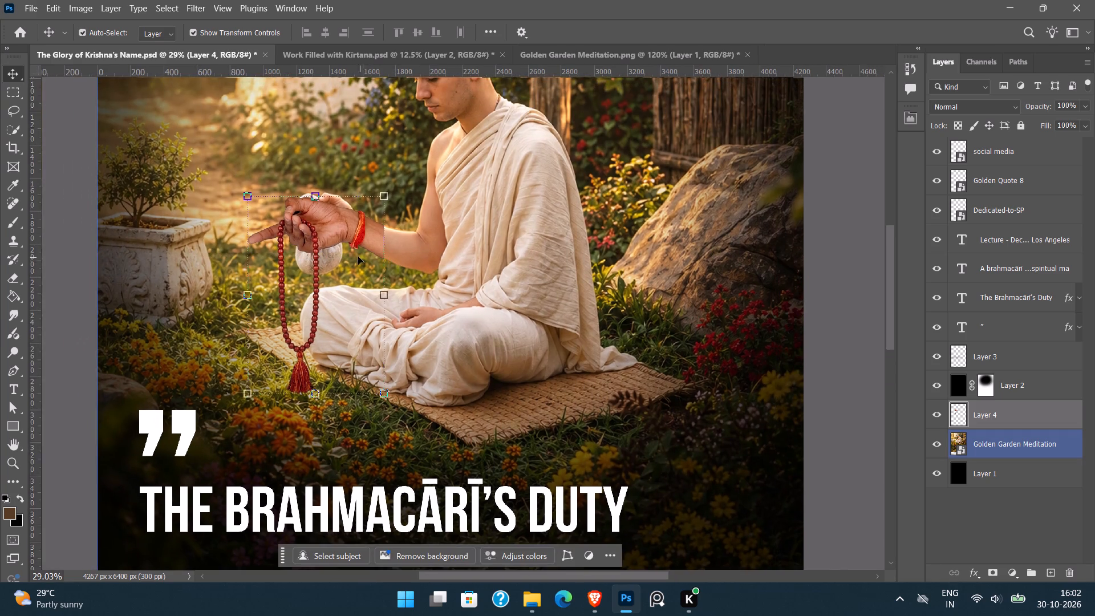
scroll(336, 235, "up", 6, "alt")
left_click_drag(338, 213, 340, 198)
left_click_drag(437, 142, 445, 161)
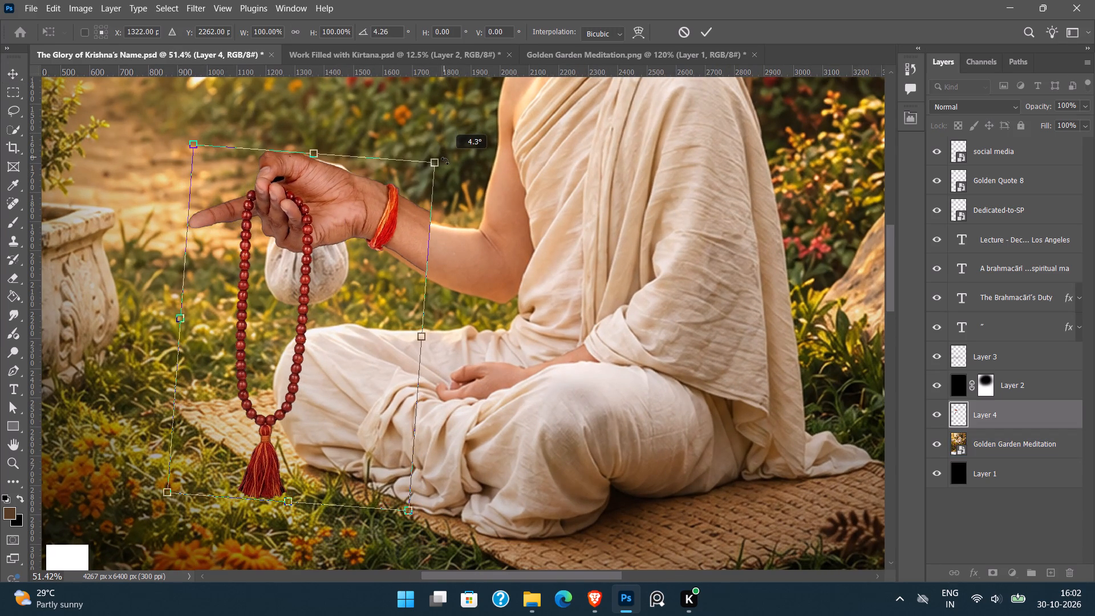
left_click_drag(445, 161, 448, 167)
left_click_drag(363, 202, 356, 198)
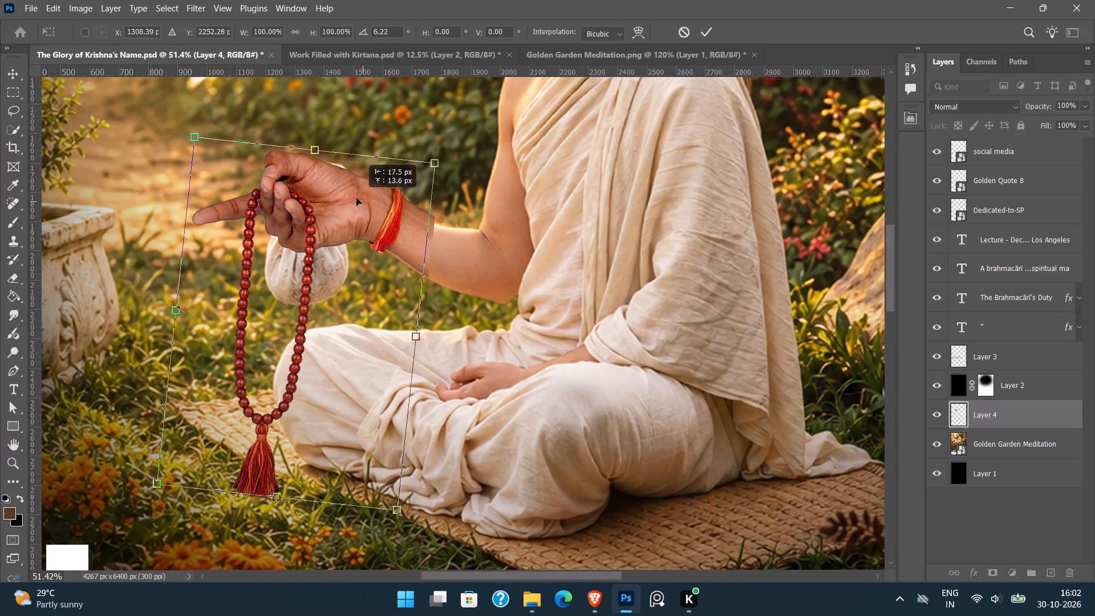
left_click_drag(356, 198, 330, 189)
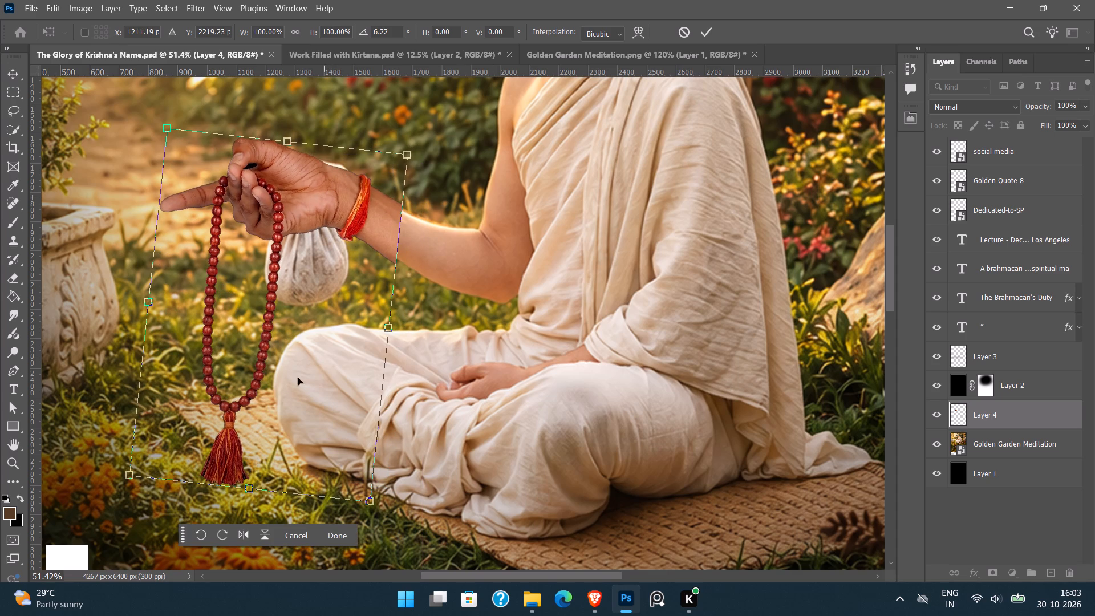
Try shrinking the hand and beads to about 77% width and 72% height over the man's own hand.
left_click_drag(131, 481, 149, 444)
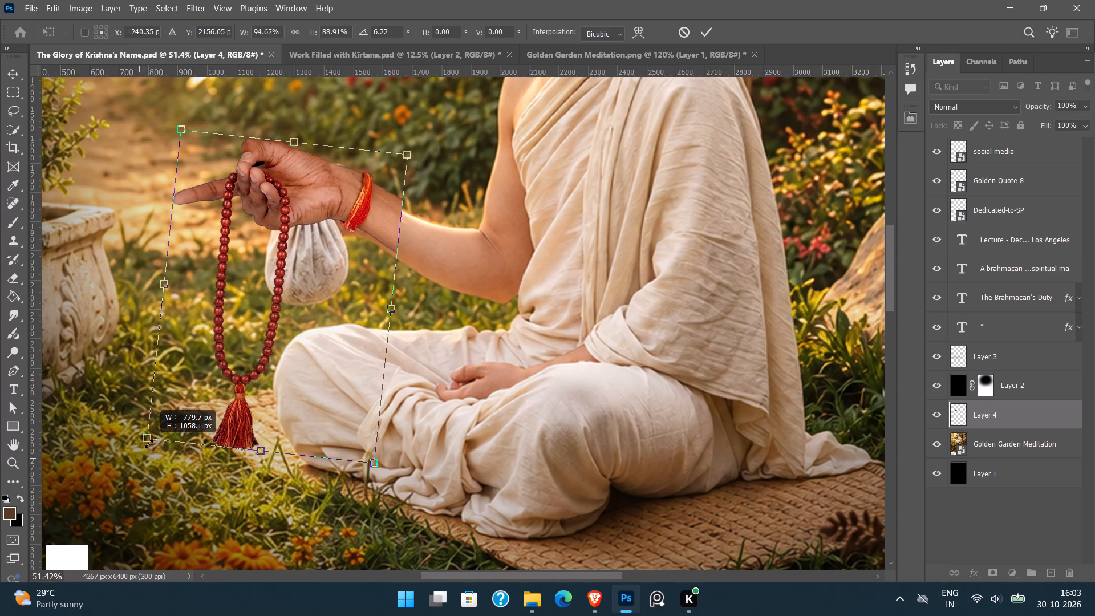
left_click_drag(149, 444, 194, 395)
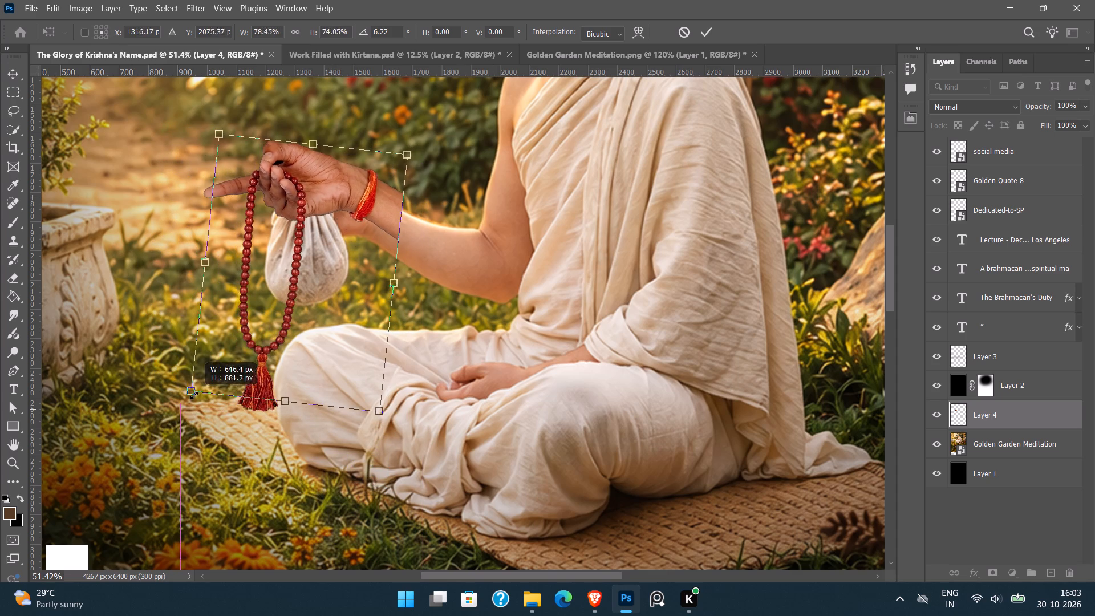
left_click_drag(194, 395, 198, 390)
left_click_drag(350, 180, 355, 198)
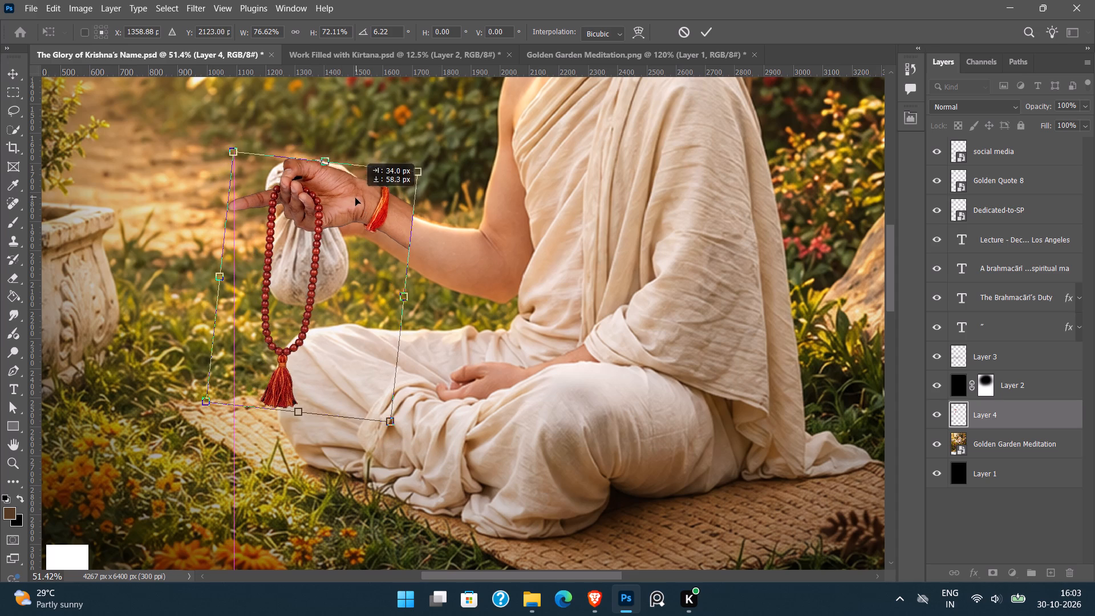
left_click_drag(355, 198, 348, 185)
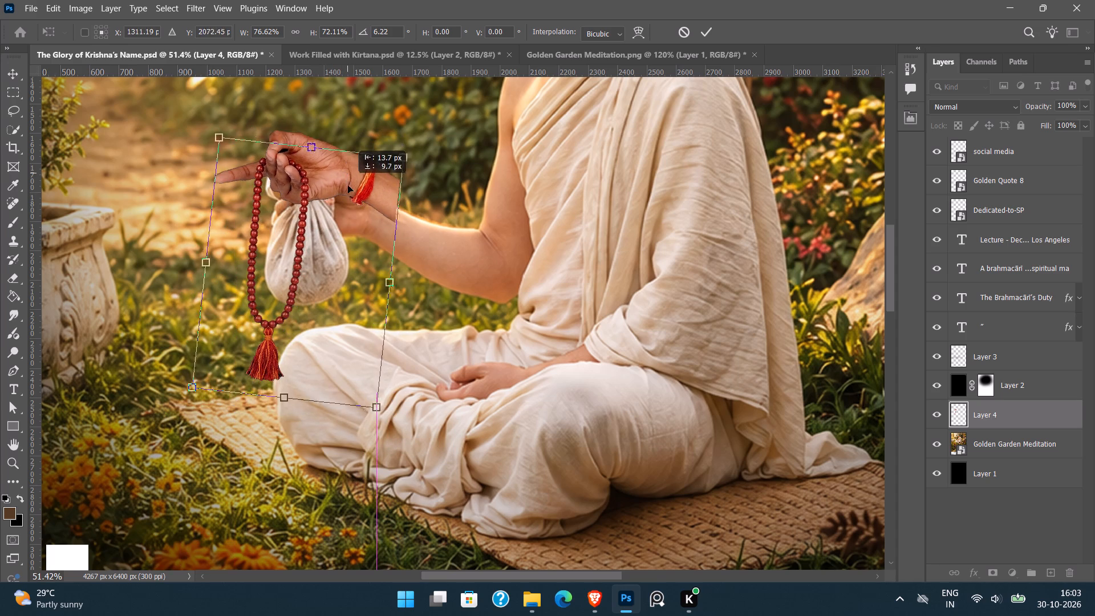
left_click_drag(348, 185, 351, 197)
Enlarge the hand and beads to about 99% width and 94% height, align the wrist with the man's forearm, and apply the transform.
left_click_drag(207, 275, 153, 260)
left_click_drag(336, 170, 344, 191)
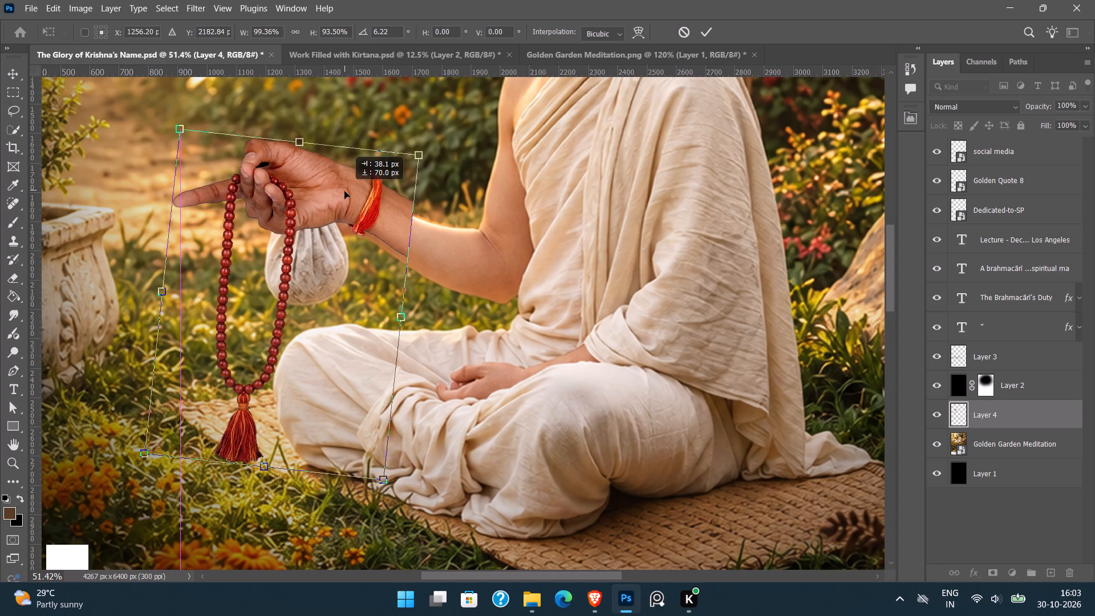
left_click_drag(344, 191, 343, 194)
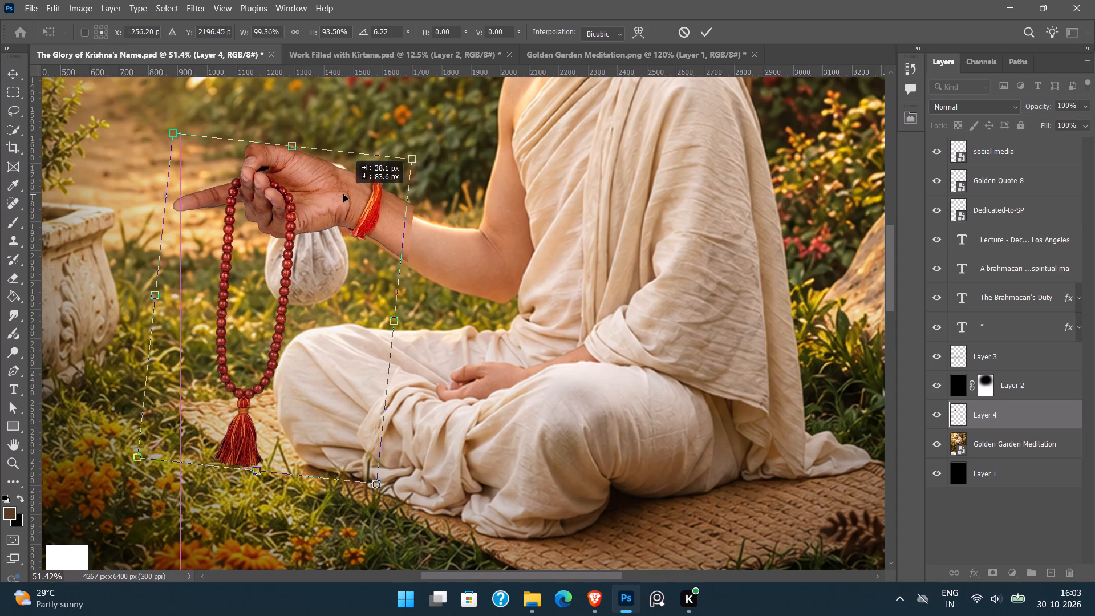
left_click_drag(343, 194, 342, 194)
key("space")
left_click_drag(689, 218, 675, 213, "ctrl")
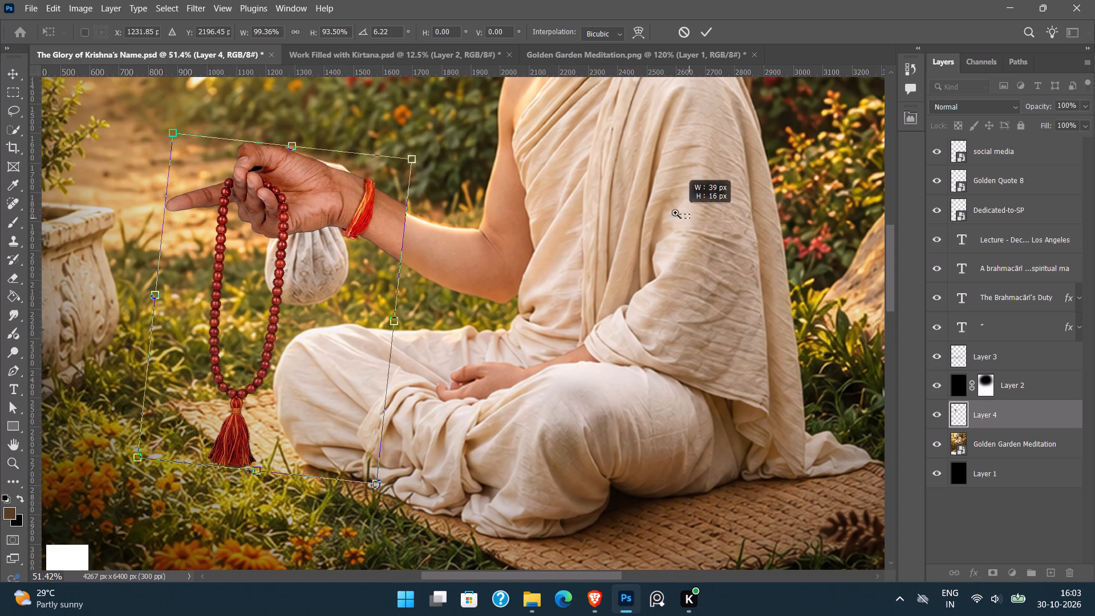
left_click_drag(675, 213, 136, 76, "ctrl")
scroll(408, 227, "down", 9, "alt")
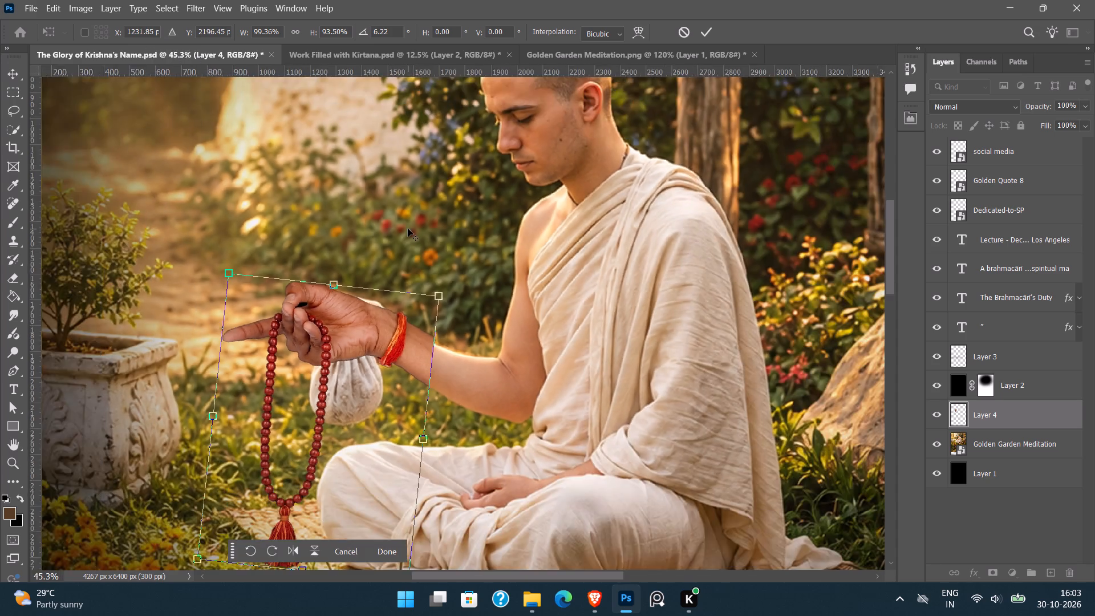
scroll(408, 229, "down", 8, "alt")
left_click(787, 283)
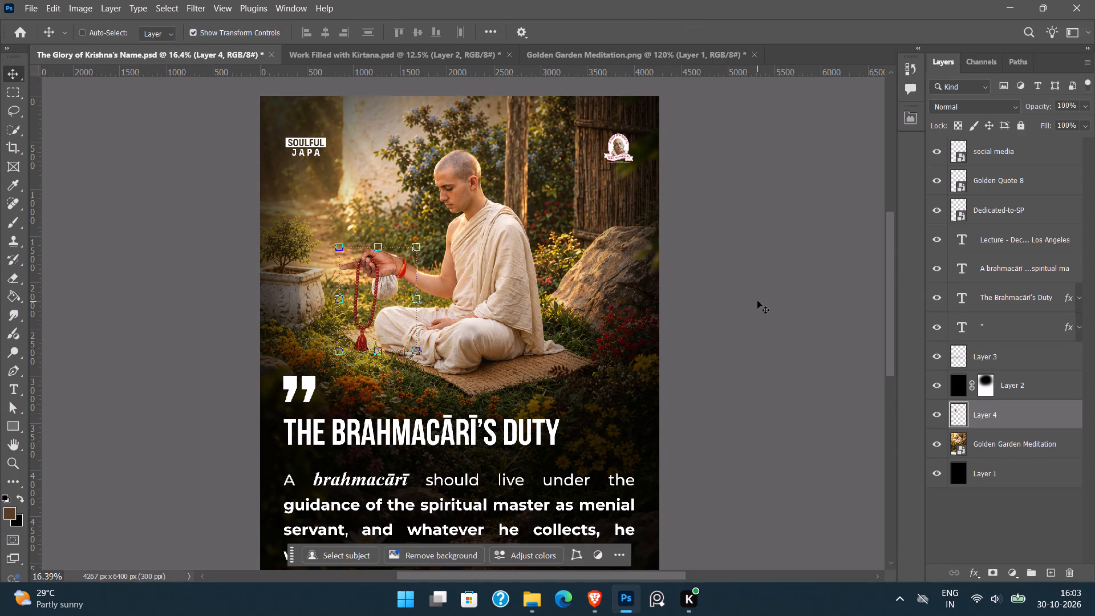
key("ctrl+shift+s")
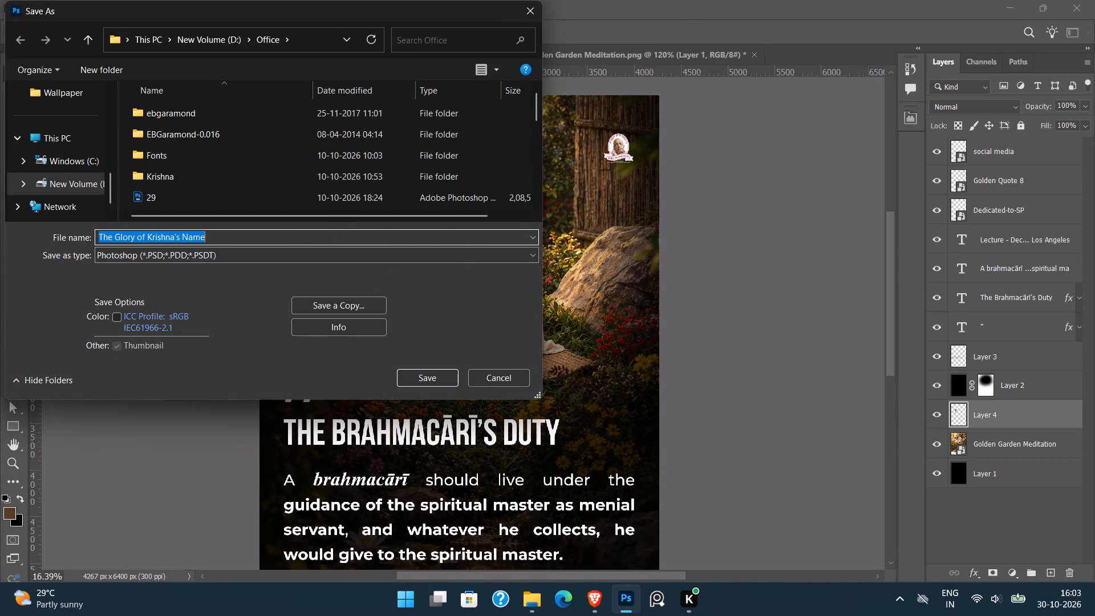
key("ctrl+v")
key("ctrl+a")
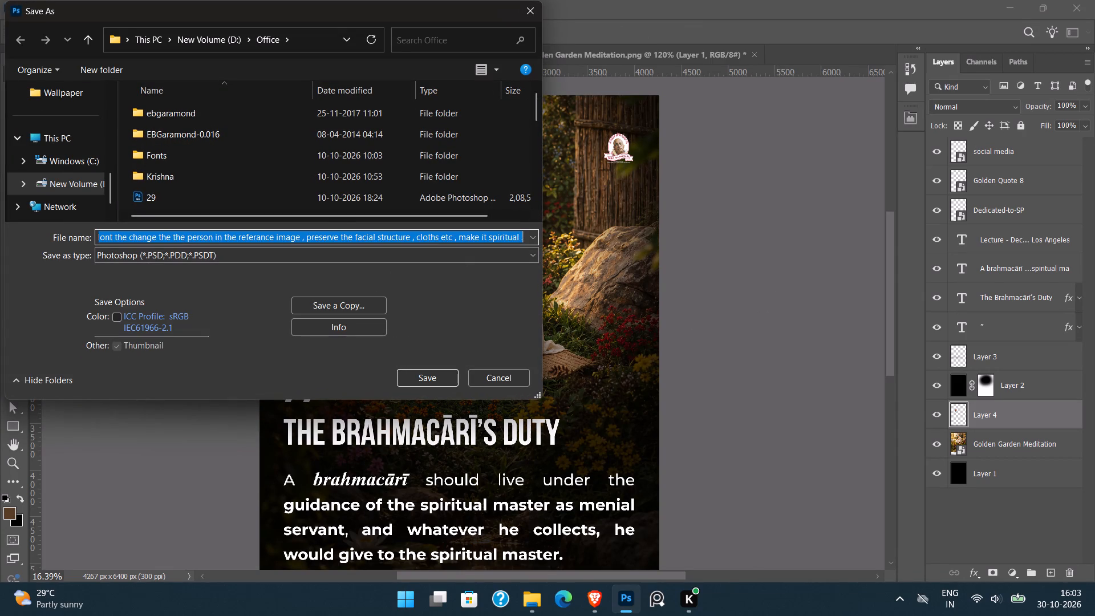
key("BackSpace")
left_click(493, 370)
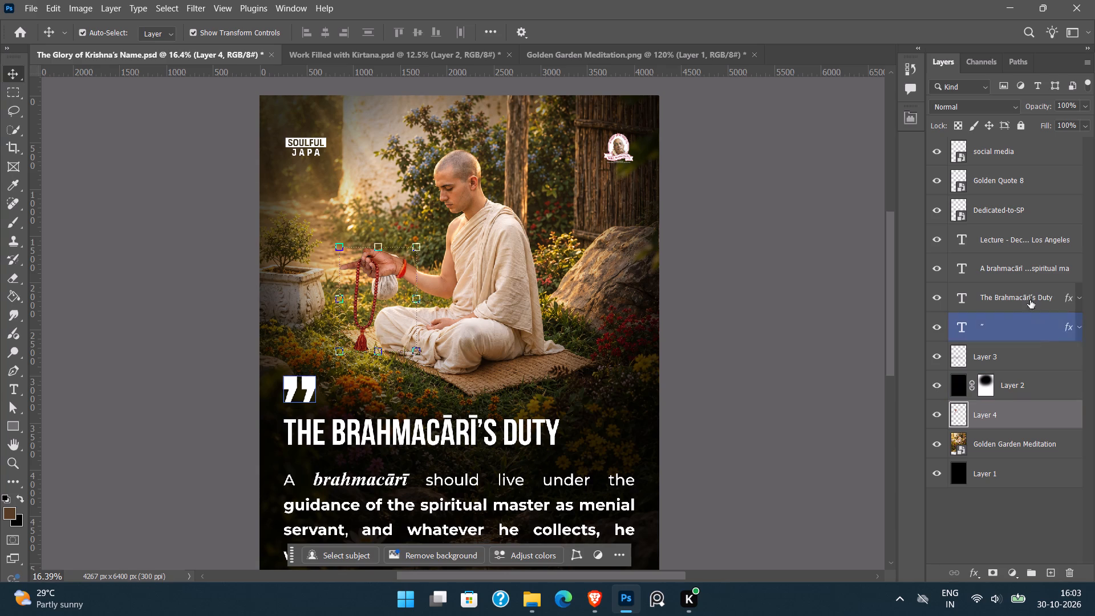
Copy the name text of the "The Brahmacārī's Duty" title layer.
triple_click(1028, 297)
key("ctrl+a")
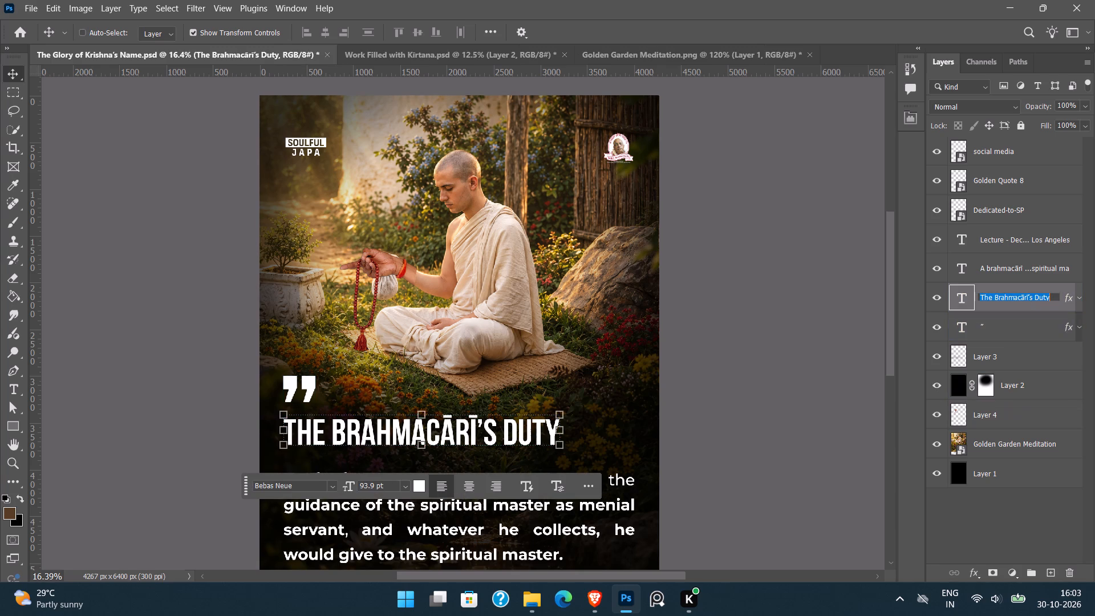
key("ctrl+c")
key("ctrl+c")
left_click(825, 346)
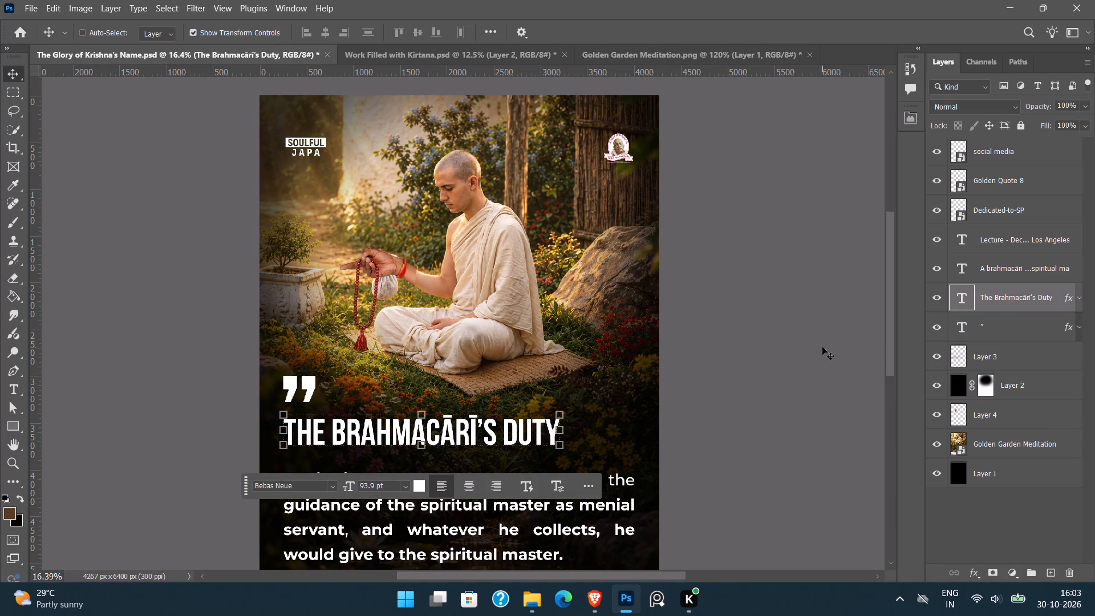
Save the poster as a new PSD named "The Brahmacārī's Duty" in the Office folder.
key("ctrl+shift+d")
key("ctrl+shift+s")
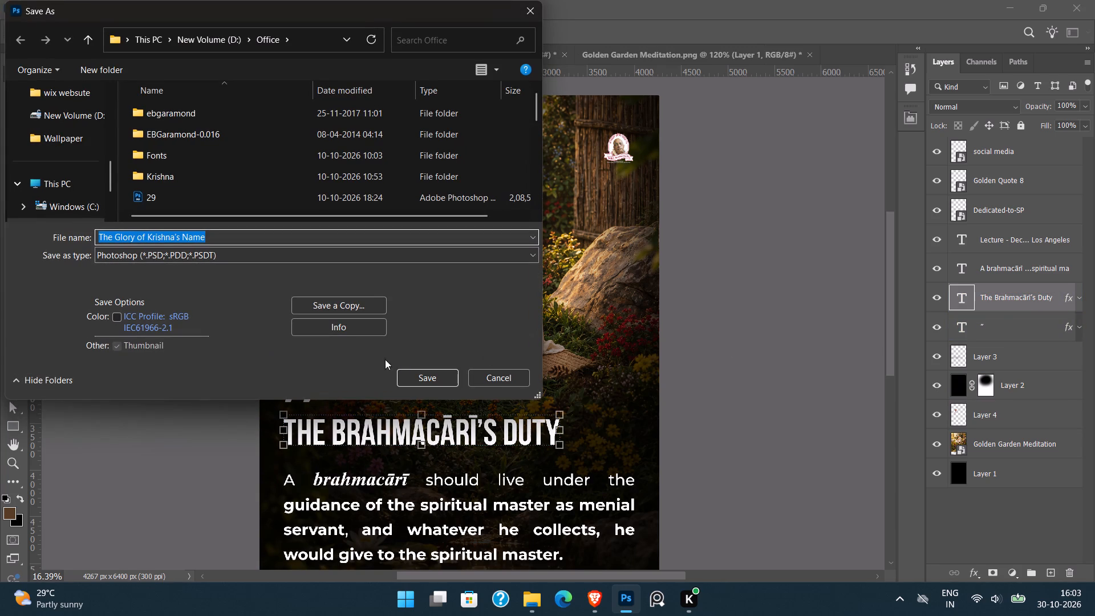
key("ctrl+v")
left_click(429, 377)
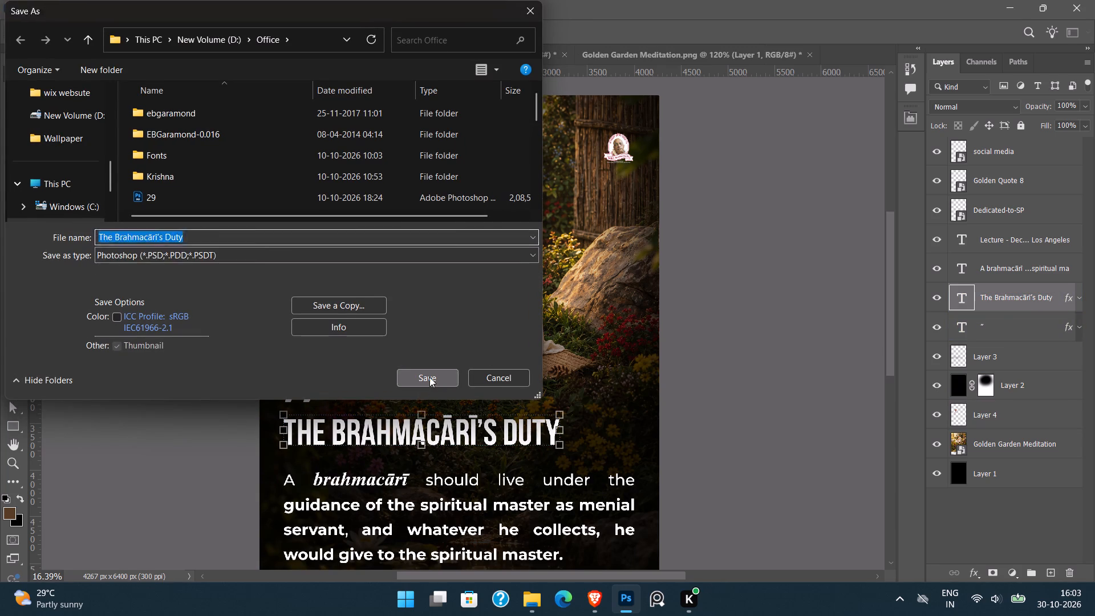
left_click(712, 157)
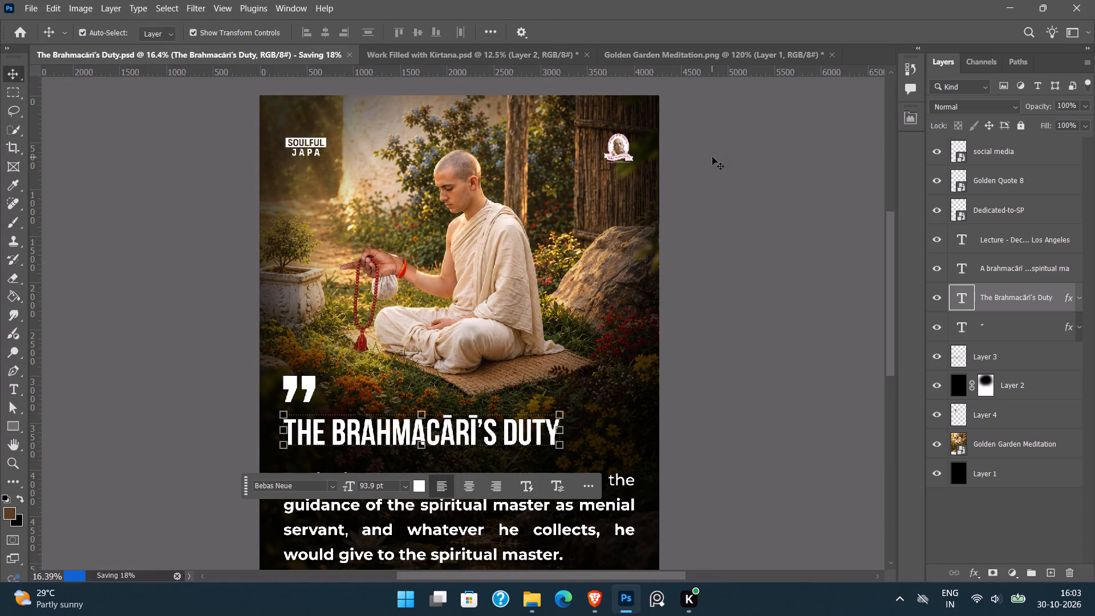
Quit Photoshop, discarding the unsaved changes in the Work Filled with Kīrtana and Golden Garden Meditation documents.
left_click(476, 48)
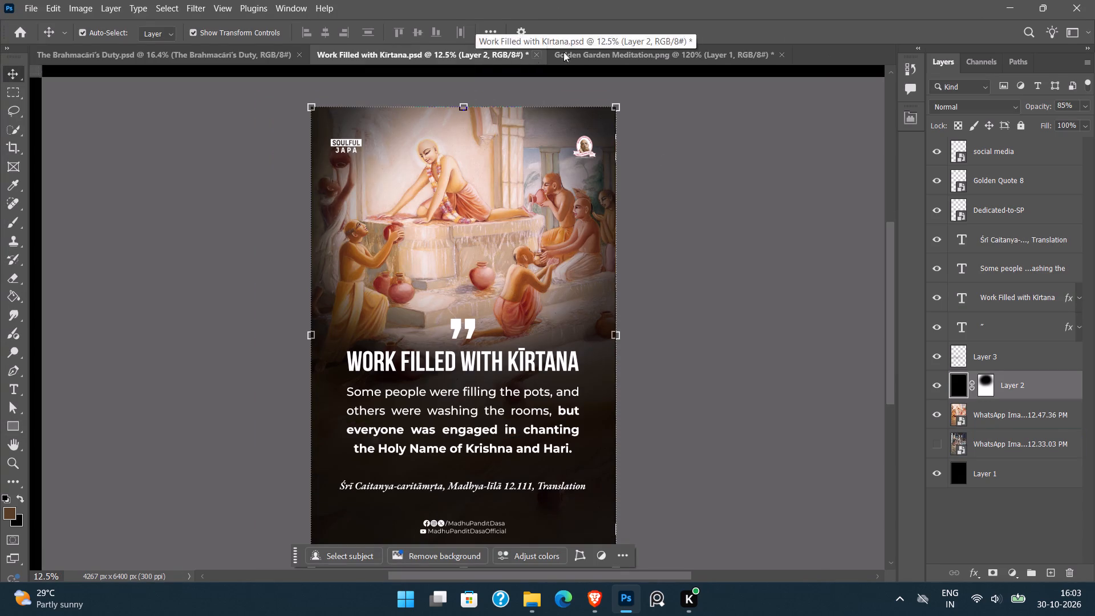
left_click(618, 51)
left_click(204, 57)
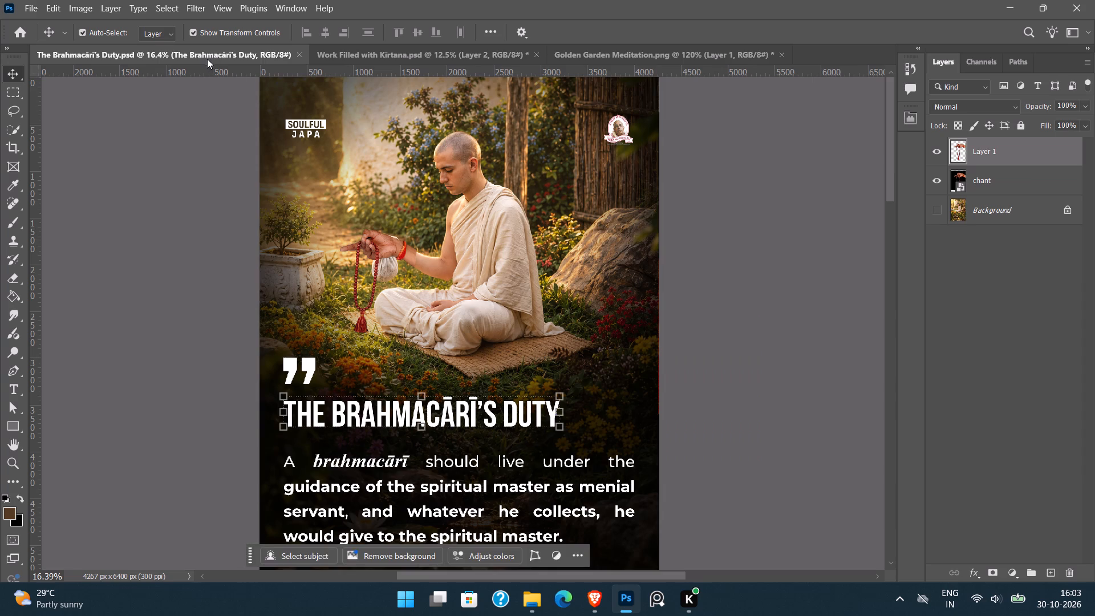
left_click(1094, 0)
left_click(553, 230)
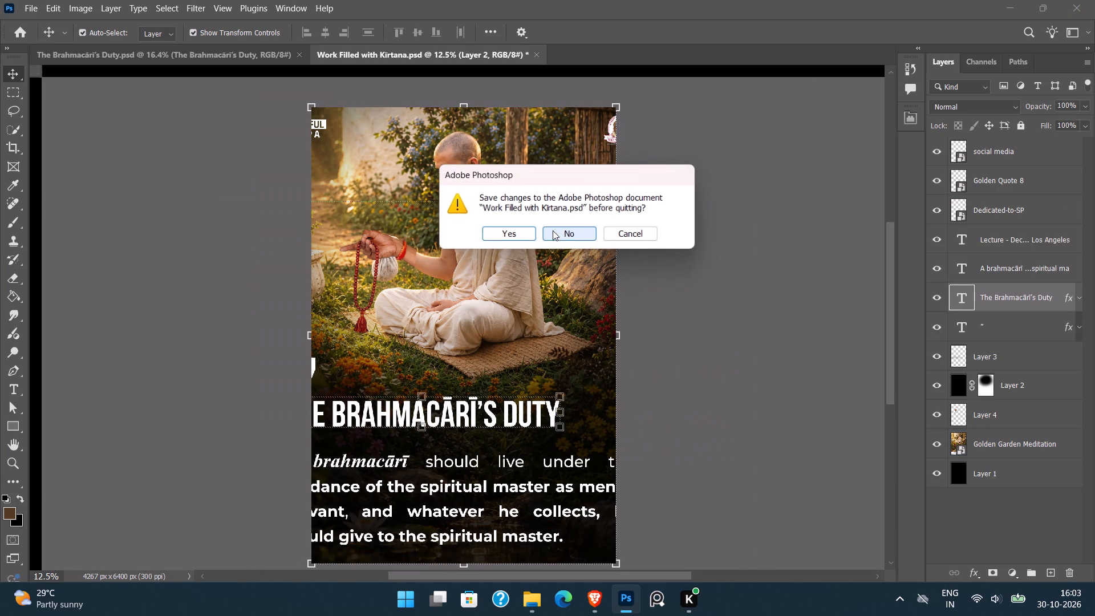
left_click(550, 232)
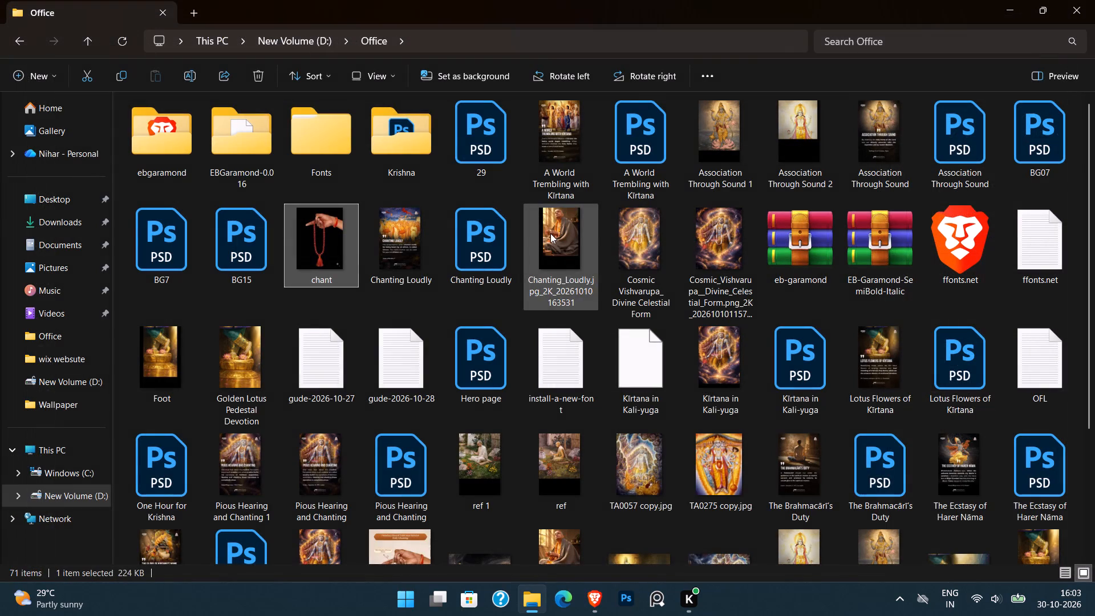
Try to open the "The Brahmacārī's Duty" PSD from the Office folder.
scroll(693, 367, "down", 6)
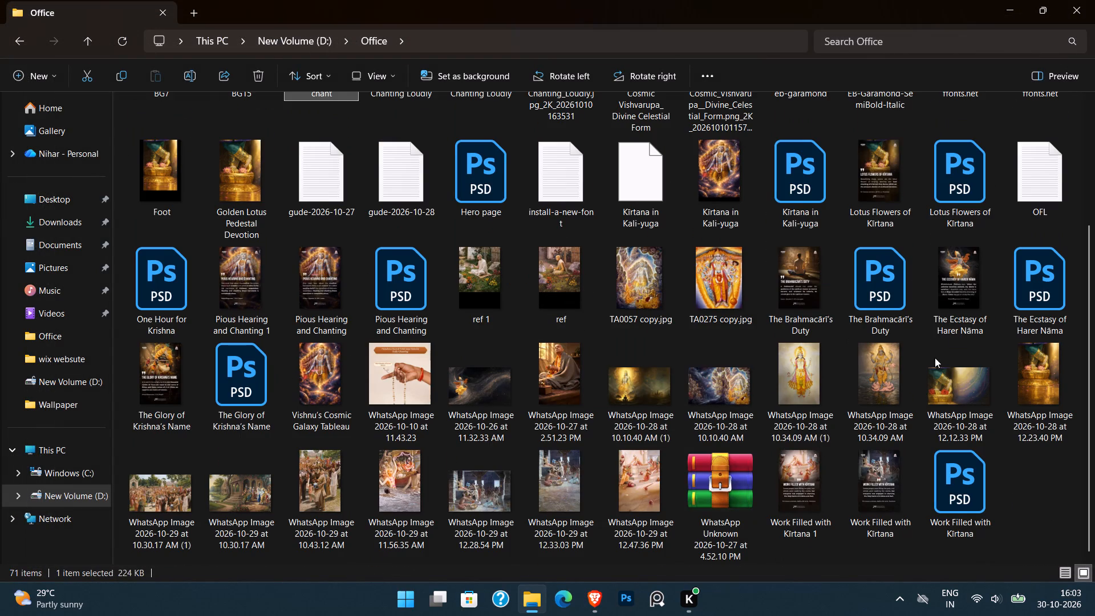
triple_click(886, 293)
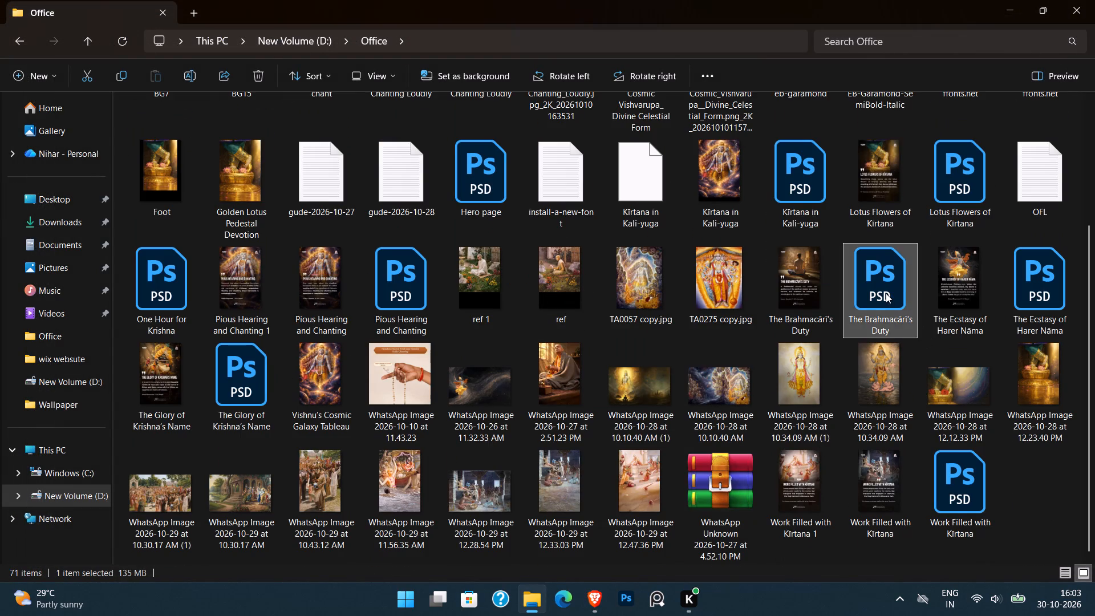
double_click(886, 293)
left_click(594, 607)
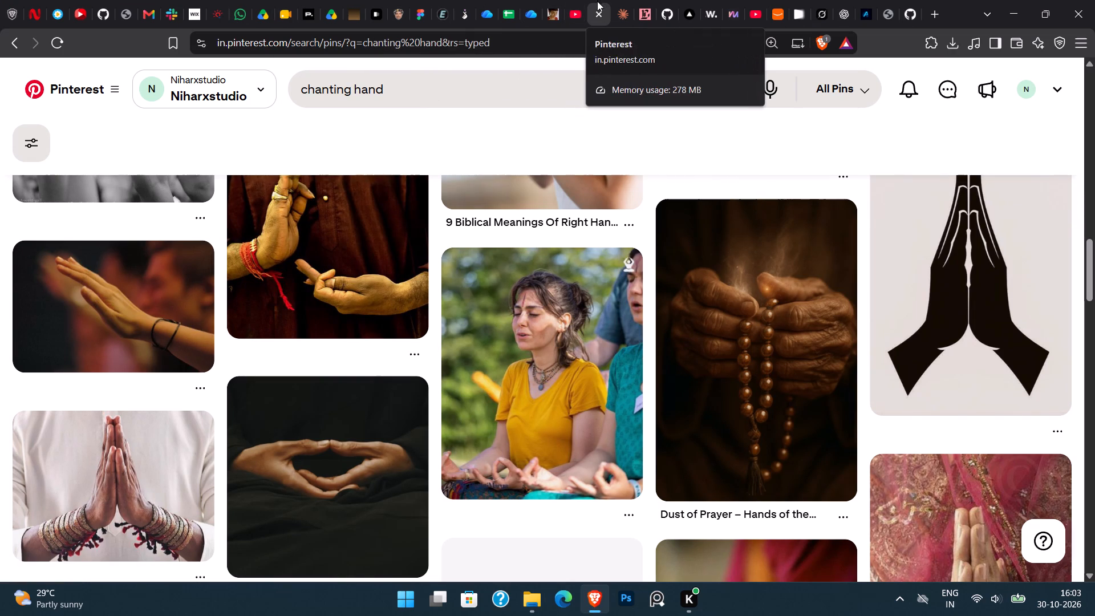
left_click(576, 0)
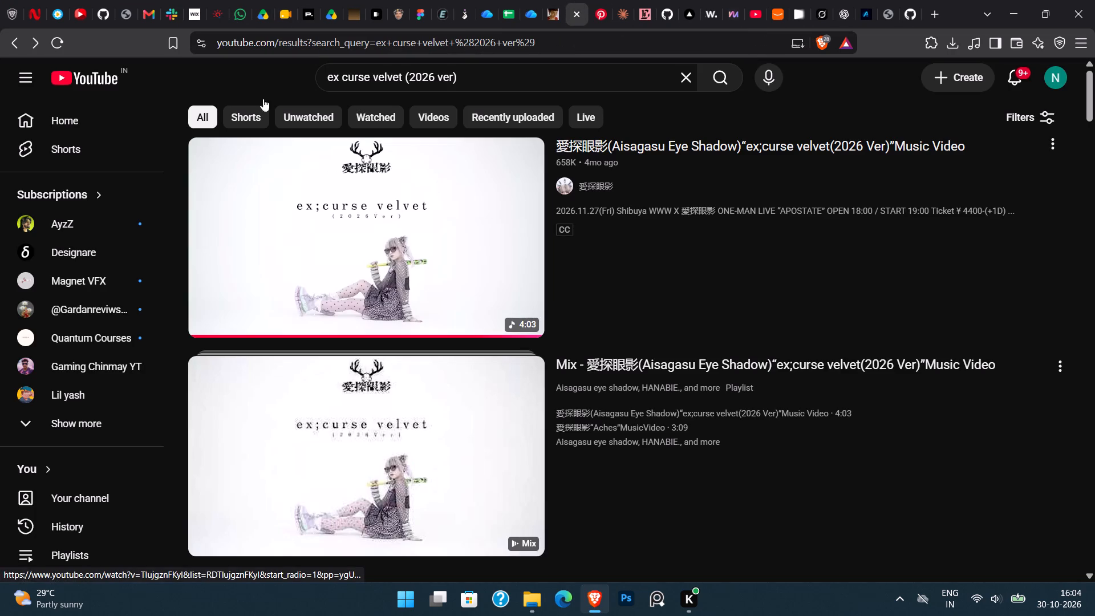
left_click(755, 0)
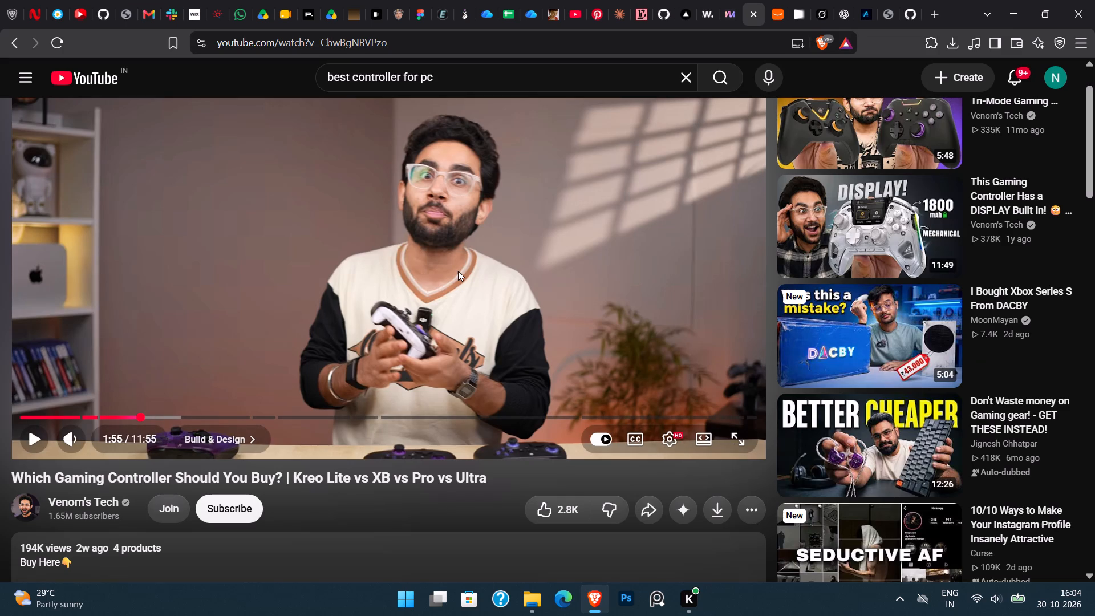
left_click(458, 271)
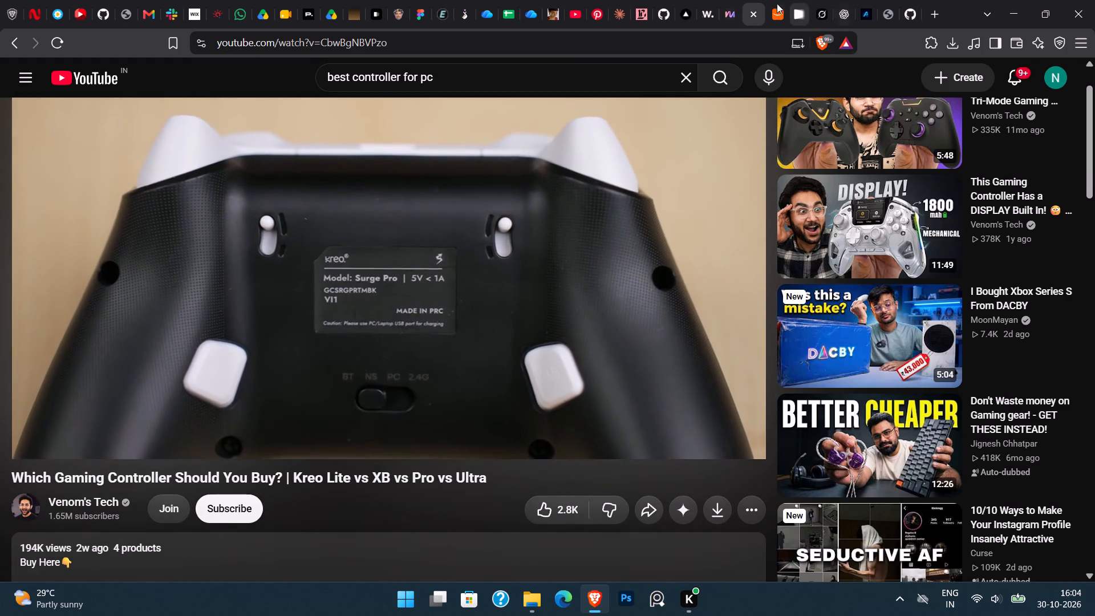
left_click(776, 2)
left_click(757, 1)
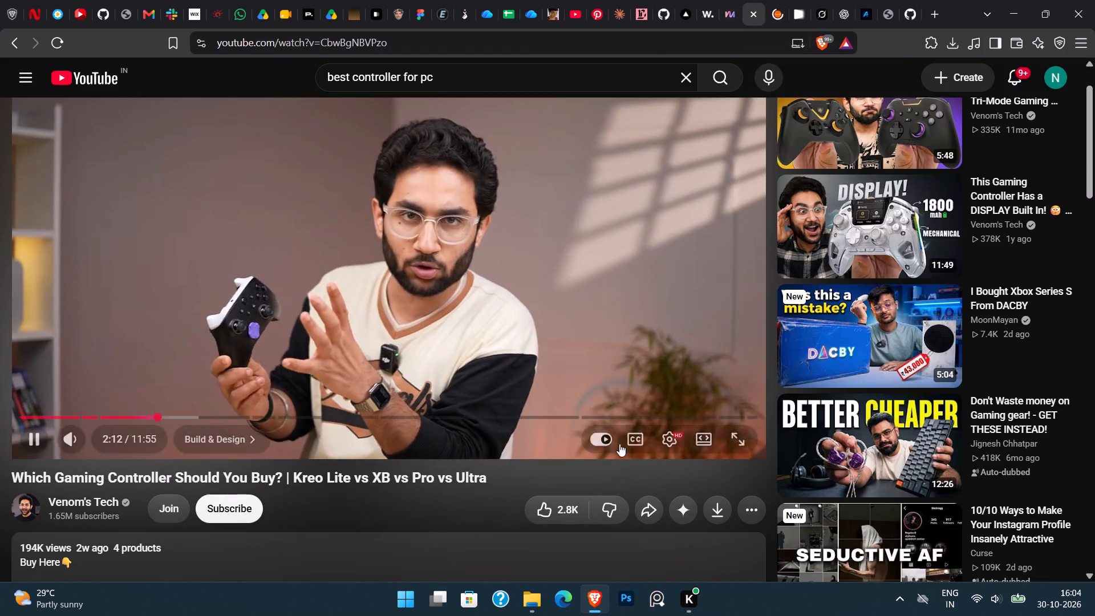
Launch Photoshop and open the "The Brahmacārī's Duty" PSD from the Office folder in it.
left_click(615, 606)
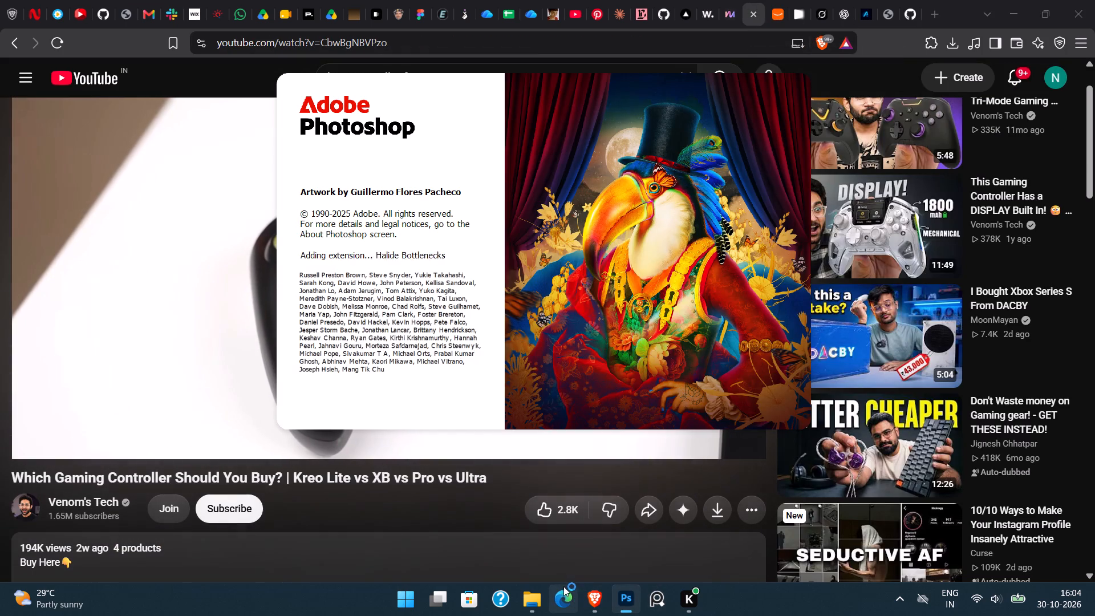
left_click(513, 456)
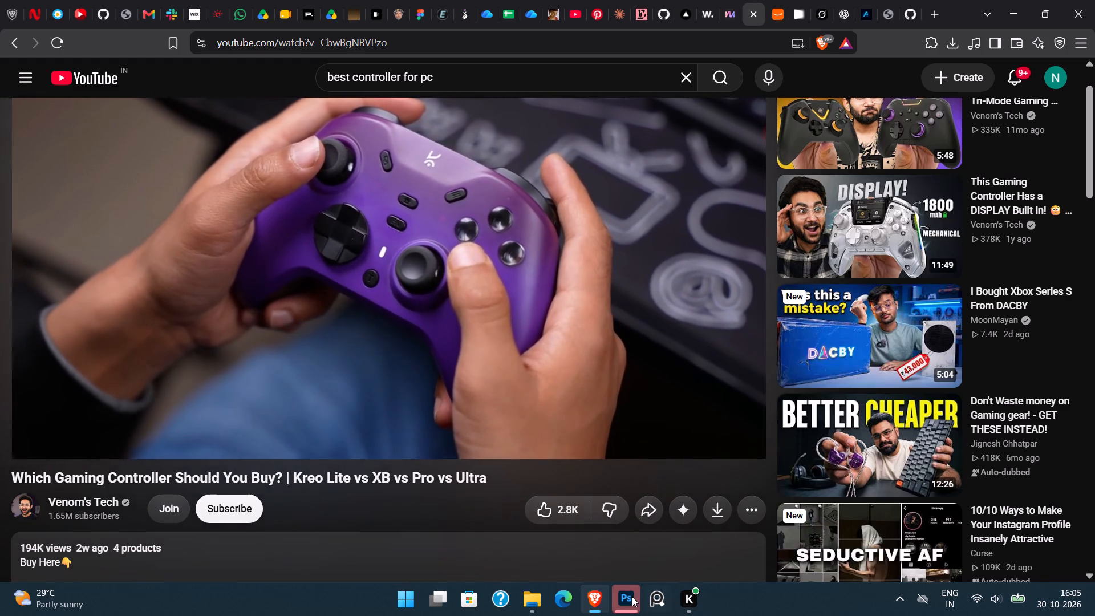
left_click(632, 597)
left_click(520, 598)
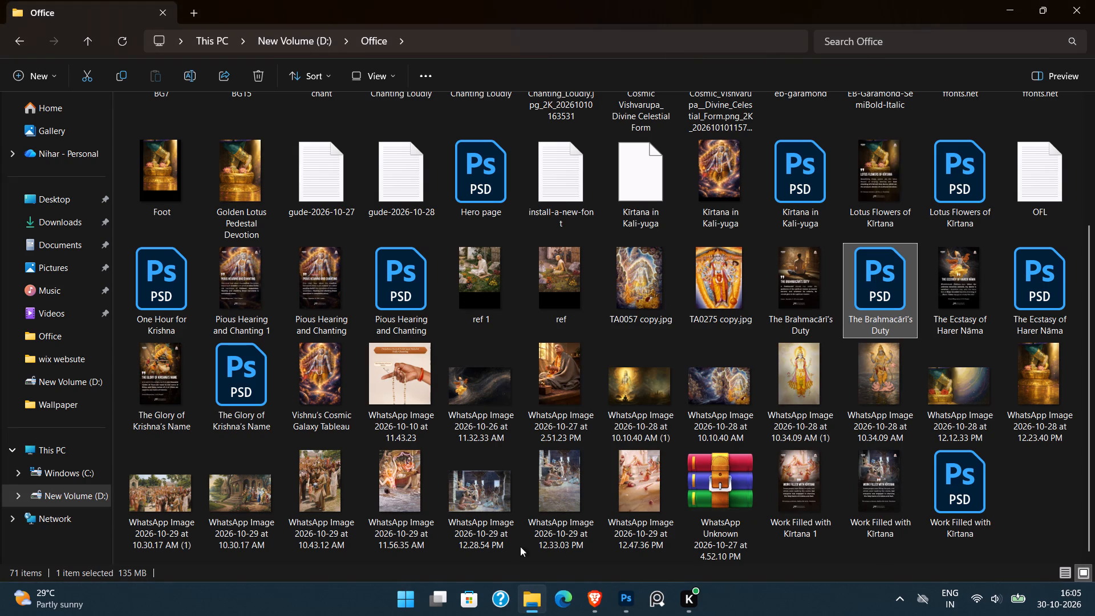
left_click_drag(884, 295, 569, 314)
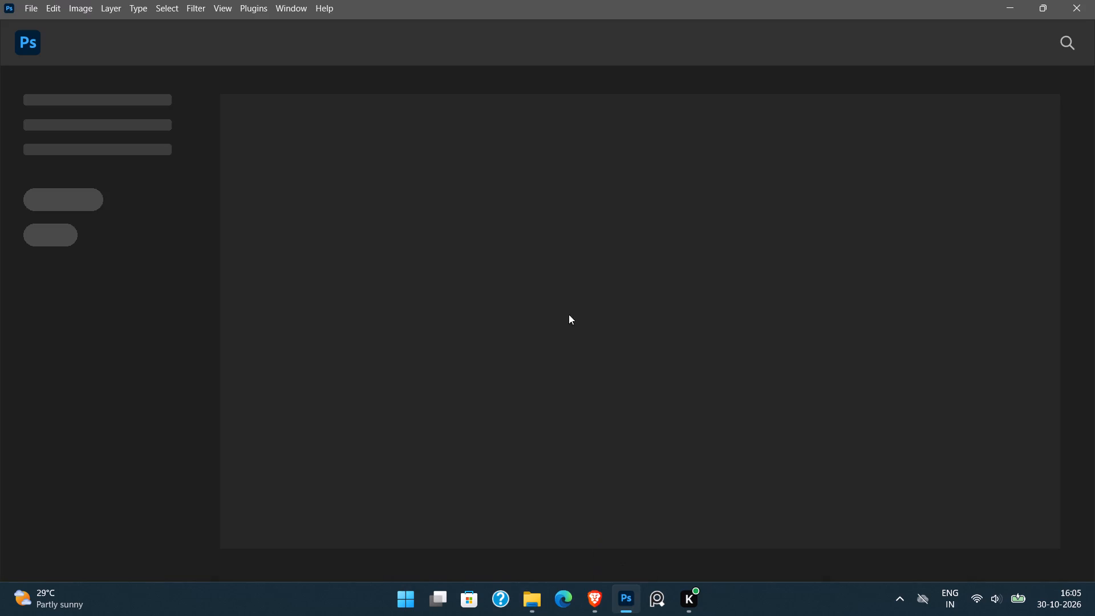
left_click_drag(569, 314, 563, 298)
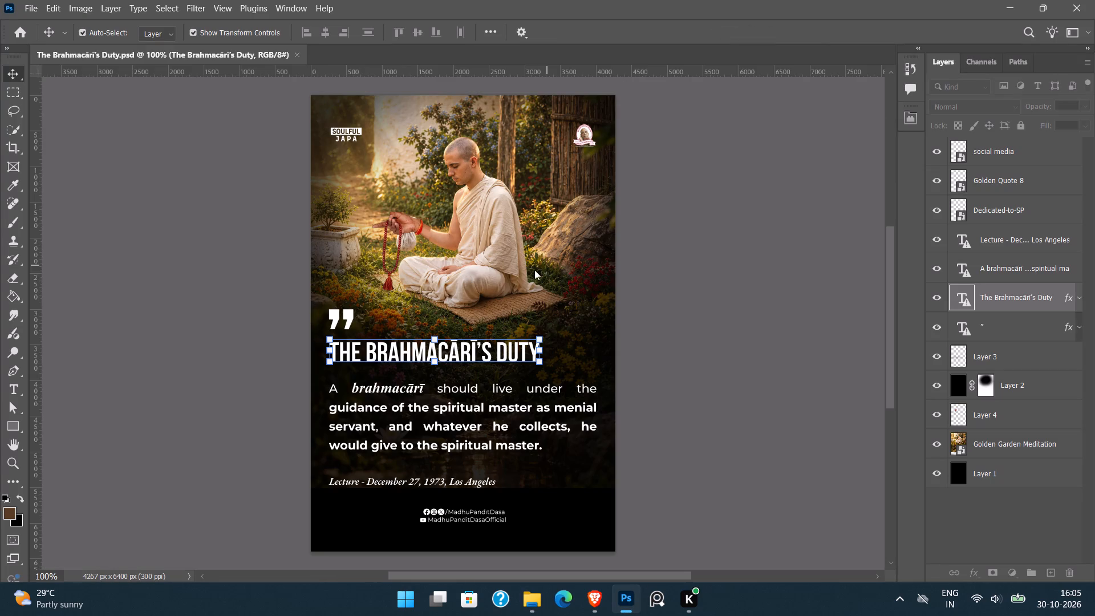
Shift the hand and beads on Layer 4 down over the man's own hand, with the layer's opacity lowered to 55%.
key("ctrl+space")
key("ctrl+space")
key("ctrl+space")
key("ctrl+space")
key("ctrl+space")
key("ctrl+space")
key("ctrl+space")
key("ctrl+space")
key("ctrl+space")
key("ctrl+space")
key("ctrl+space")
key("ctrl+space")
key("ctrl+space")
key("ctrl+space")
key("ctrl+space")
key("ctrl+space")
key("ctrl+space")
key("ctrl+space")
key("ctrl+space")
key("ctrl+space")
left_click_drag(409, 204, 469, 293, "ctrl")
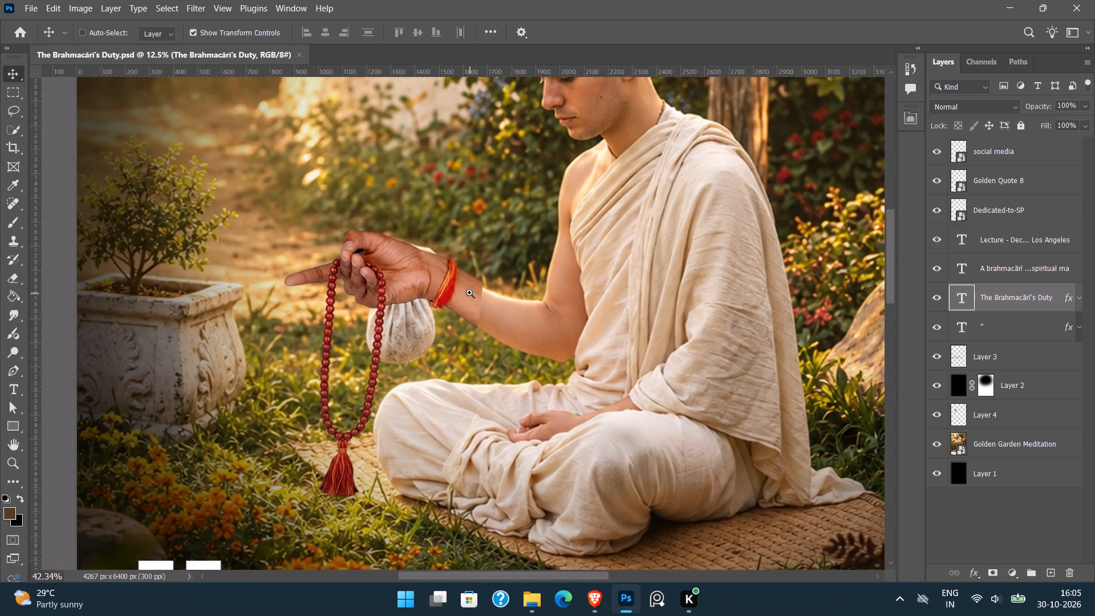
left_click_drag(469, 293, 468, 291, "ctrl")
left_click(412, 260)
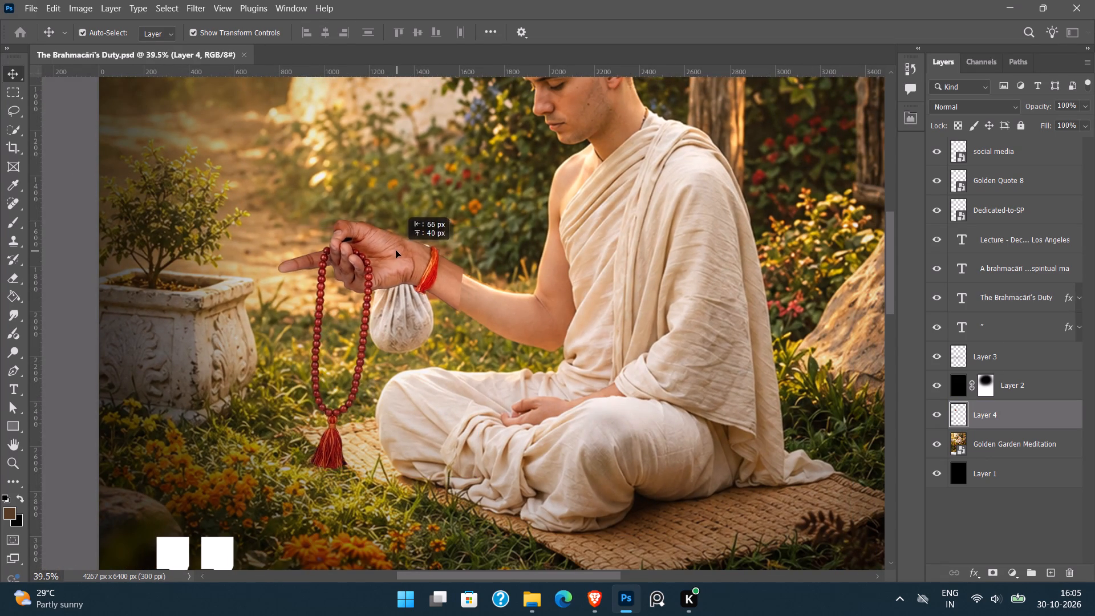
left_click_drag(412, 264, 435, 290)
left_click(1086, 107)
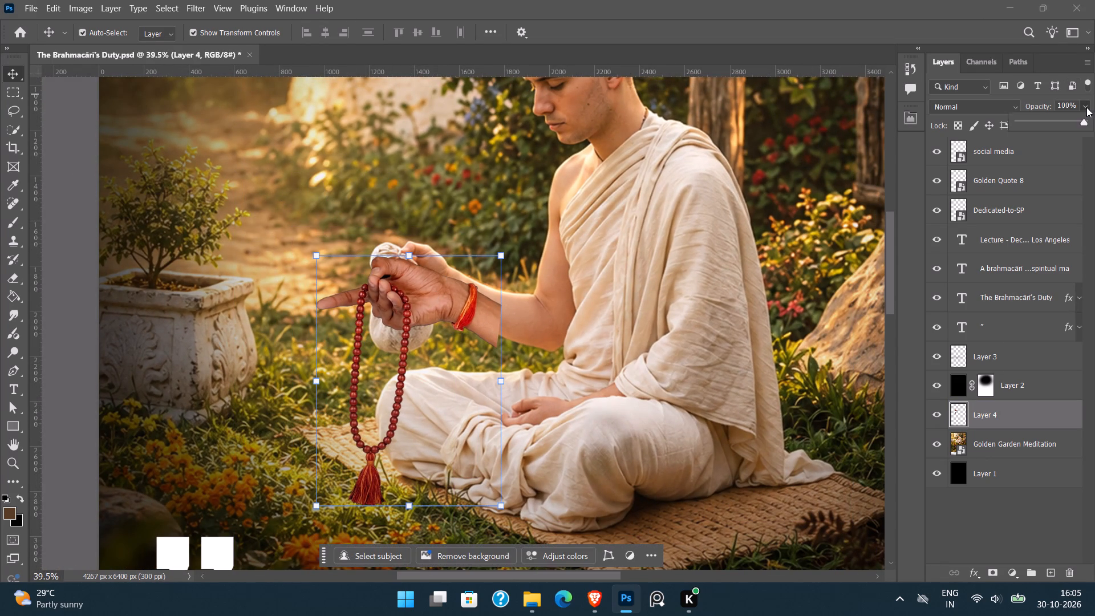
left_click_drag(1065, 119, 1055, 119)
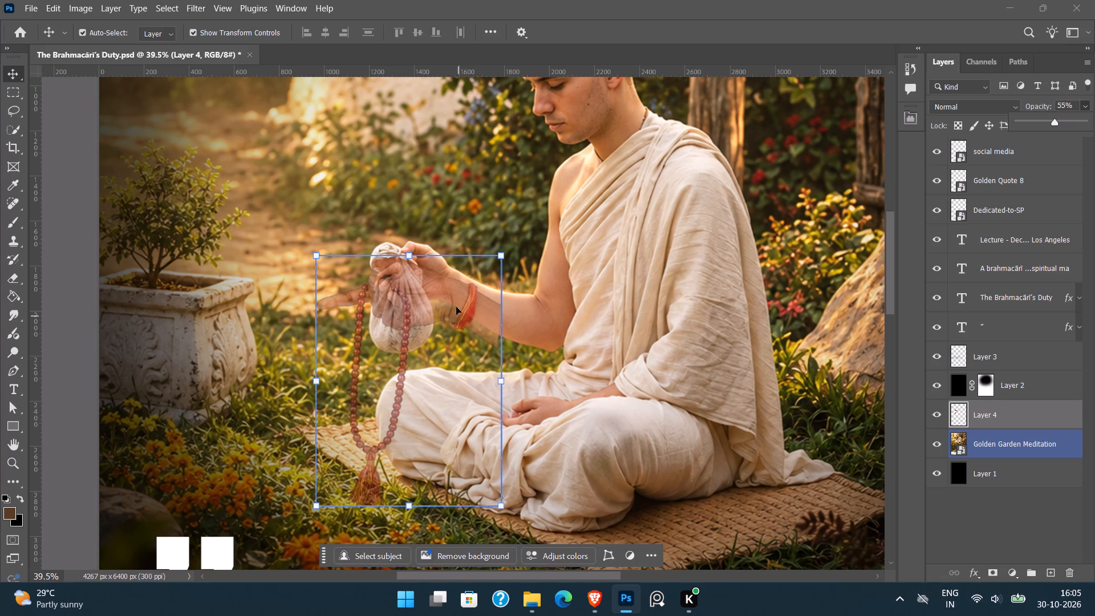
left_click_drag(444, 302, 440, 286)
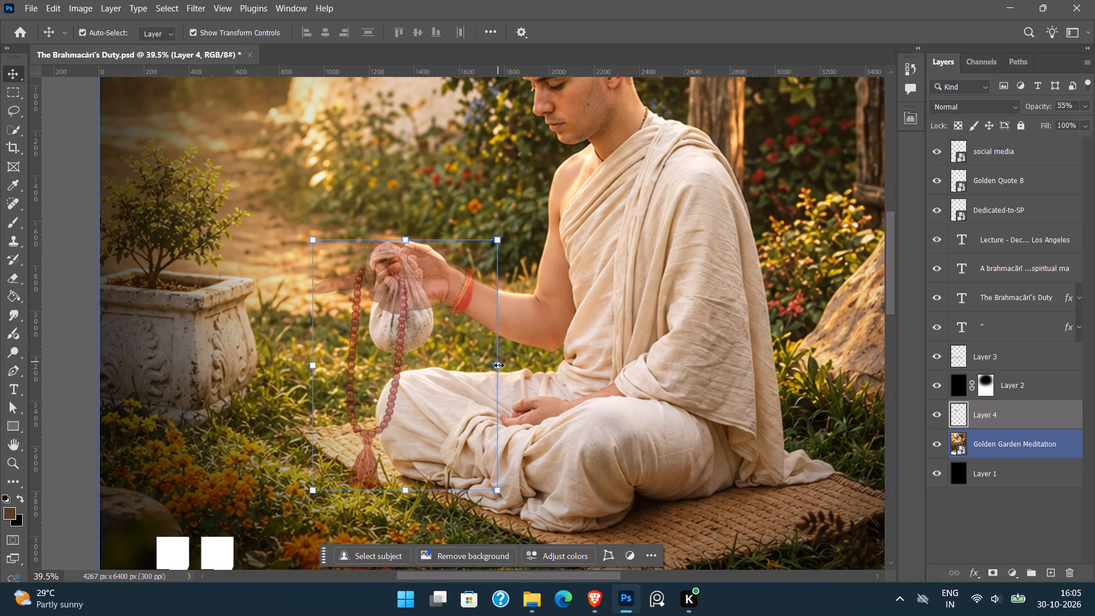
Scale the hand and beads to about 81%, rotate them slightly clockwise, align them with the man's hand and wrist, and apply the transform.
left_click_drag(499, 365, 468, 335)
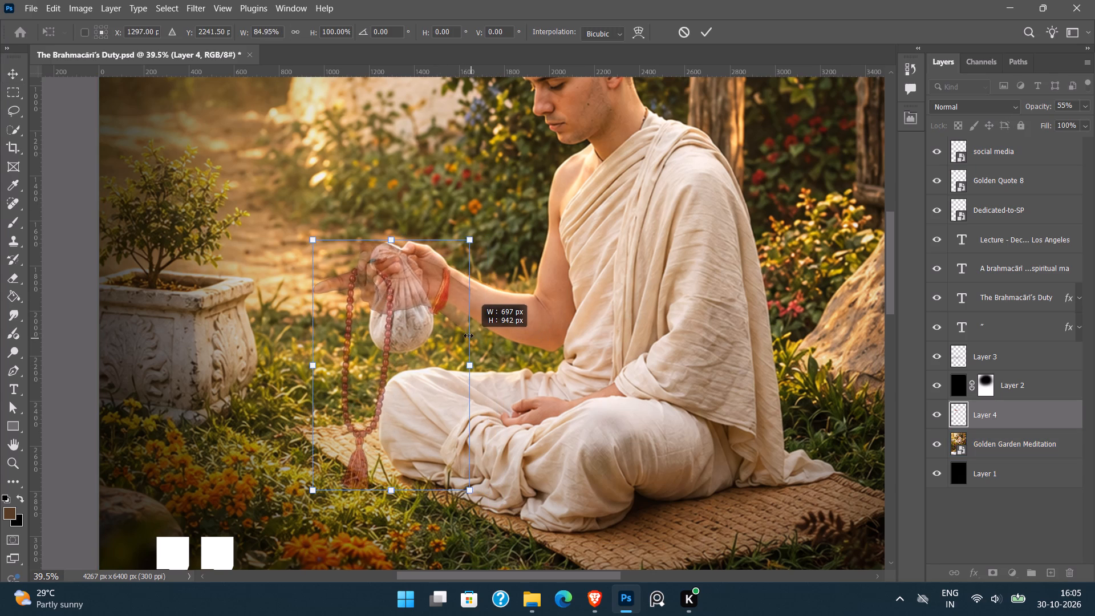
left_click_drag(468, 335, 463, 331)
left_click_drag(408, 298, 439, 282)
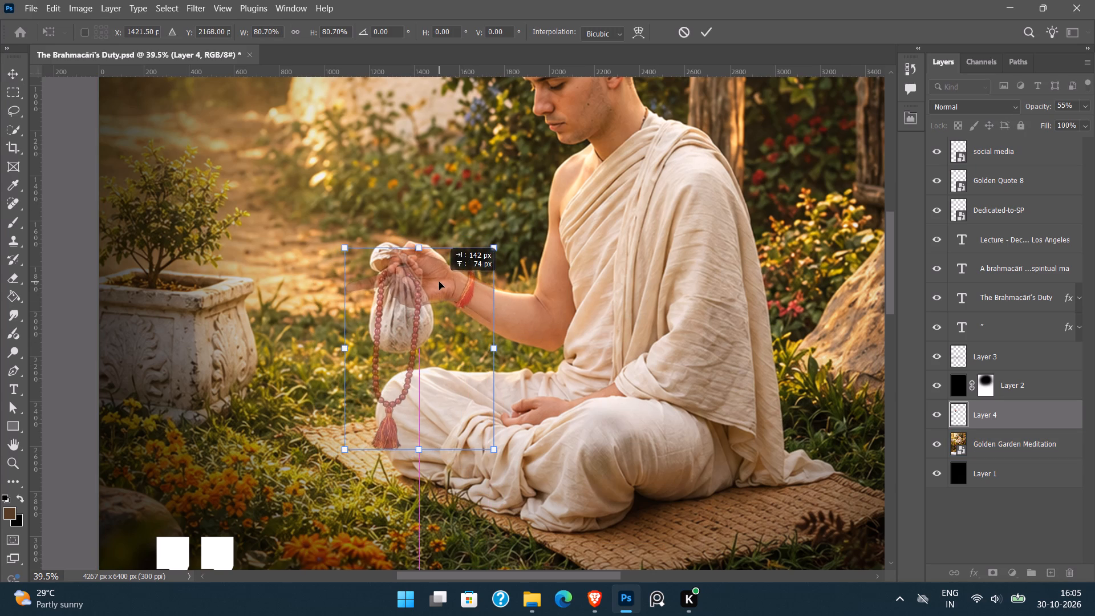
left_click_drag(439, 282, 436, 279)
left_click_drag(505, 240, 514, 254)
left_click_drag(447, 279, 441, 277)
key("space")
left_click_drag(583, 272, 547, 261, "ctrl")
left_click(244, 347)
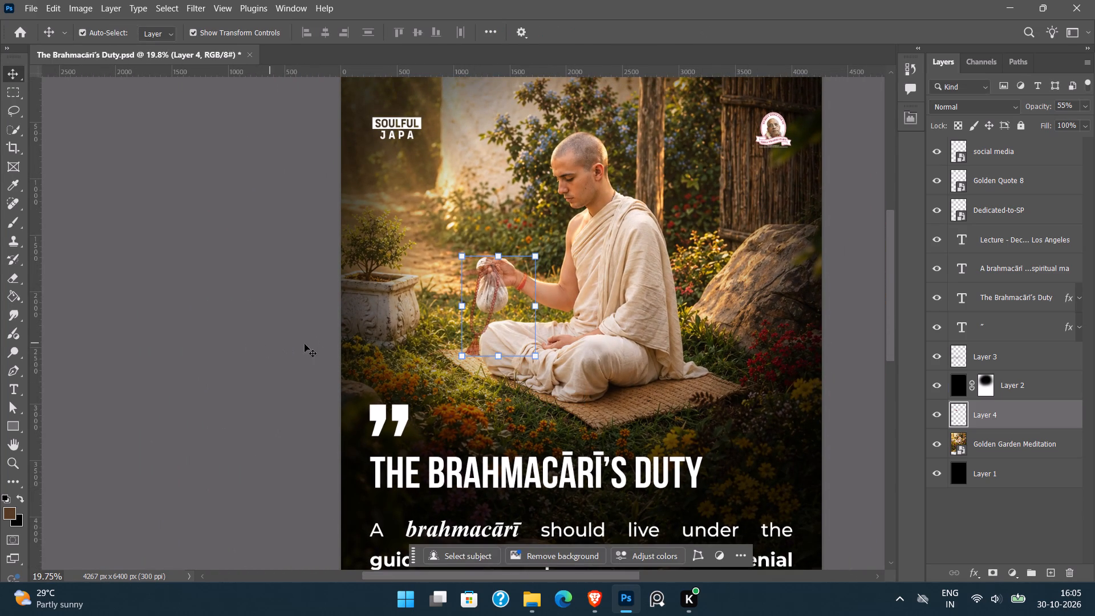
Set the opacity of the hand and beads layer to 100% and deselect it.
left_click(1084, 103)
left_click_drag(1056, 120, 1094, 121)
left_click(836, 314)
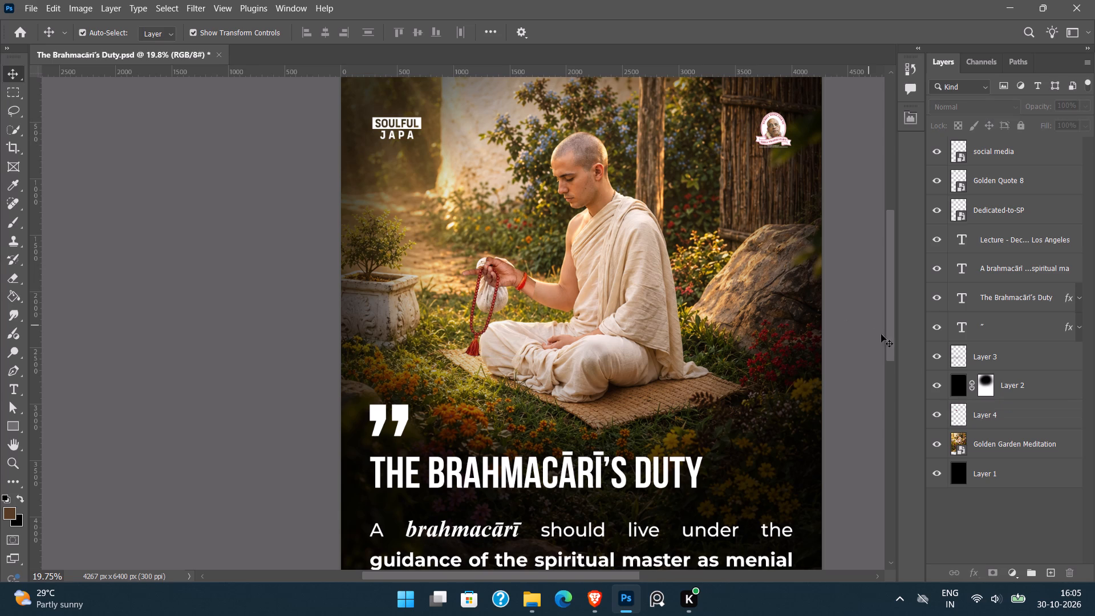
Hide all layers above Golden Garden Meditation, from Layer 4 up to social media.
left_click_drag(940, 416, 937, 148)
key("space")
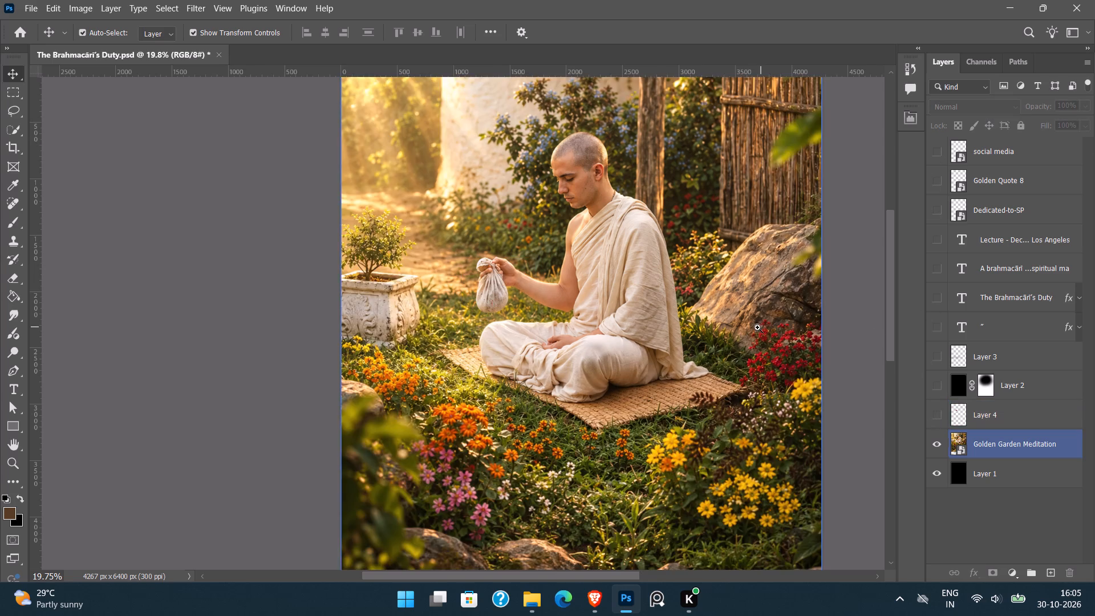
left_click_drag(751, 327, 700, 309, "ctrl")
left_click_drag(694, 351, 642, 331)
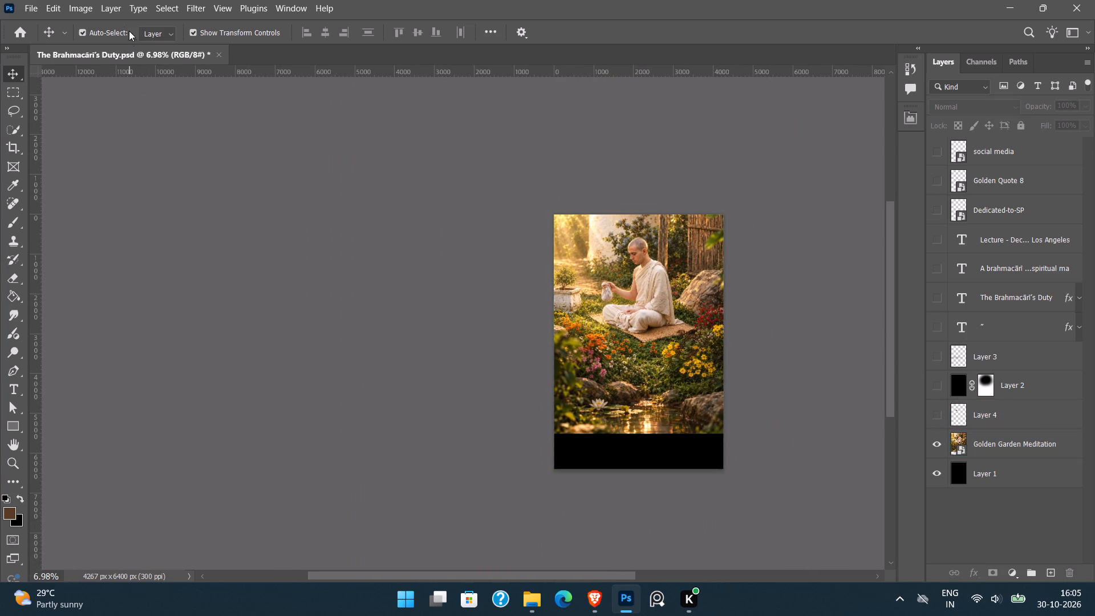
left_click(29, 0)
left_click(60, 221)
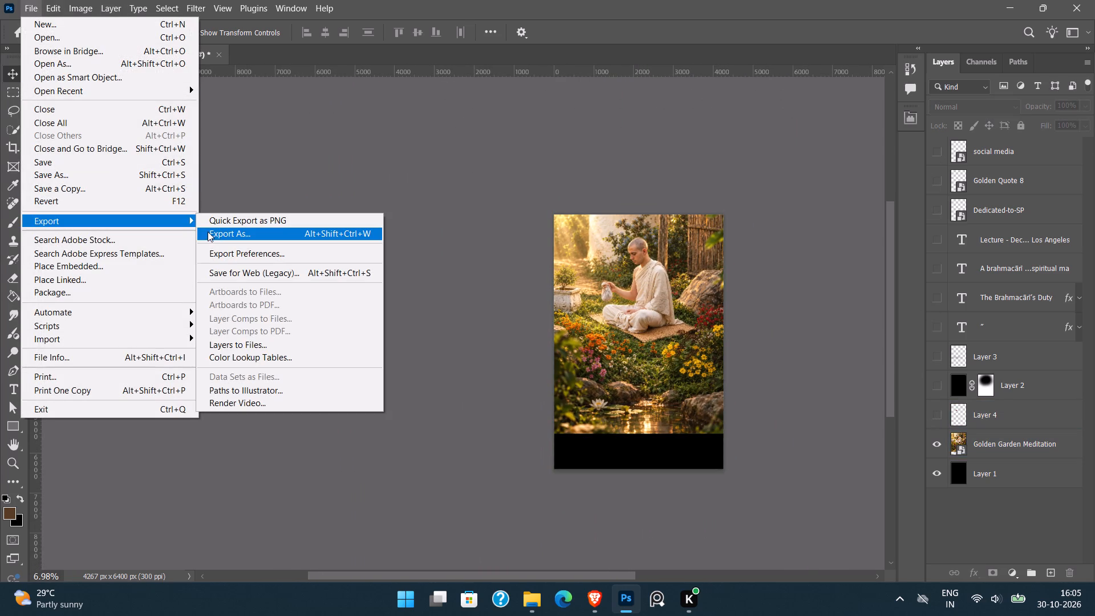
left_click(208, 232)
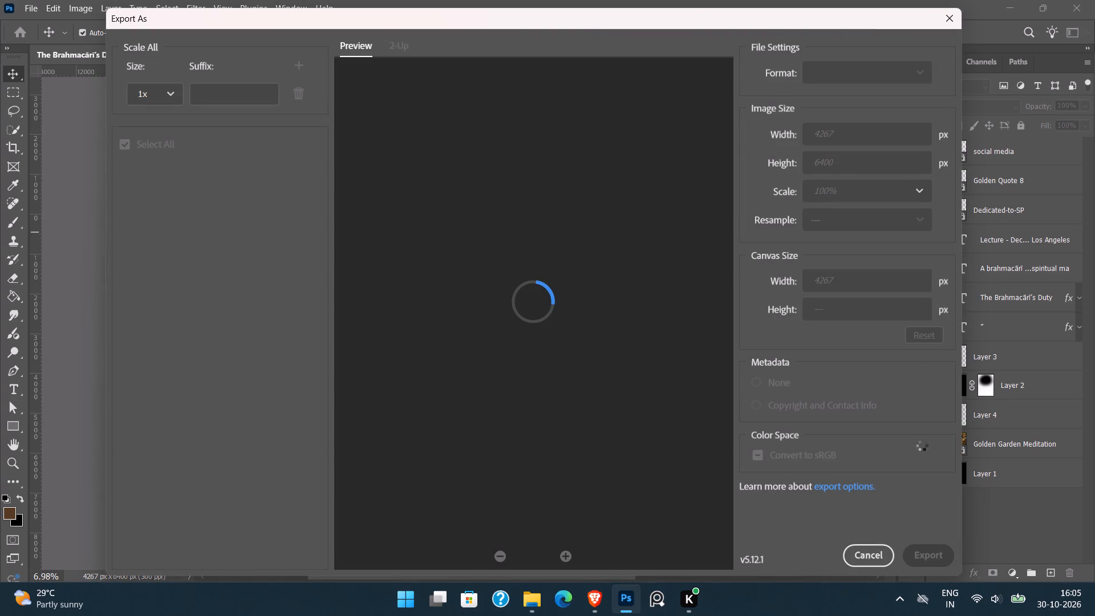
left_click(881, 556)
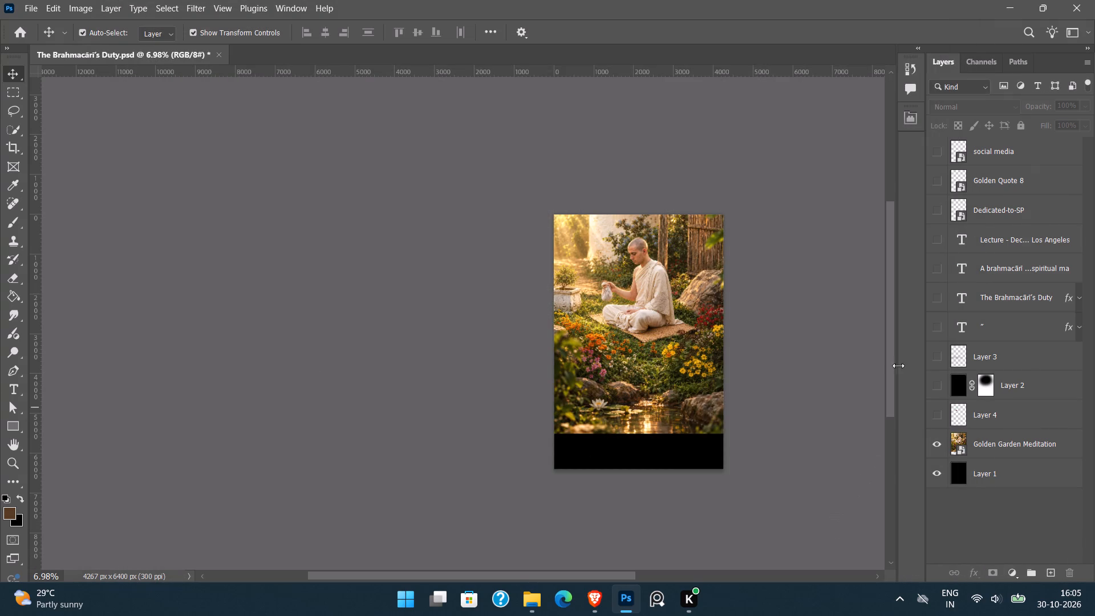
Compare the hand and beads on Layer 4 with the man's own hand up close, leaving Layer 4 hidden and Golden Garden Meditation selected.
key("ctrl+space")
key("ctrl+space")
key("ctrl+space")
key("ctrl+space")
key("ctrl+space")
key("ctrl+space")
key("ctrl+space")
key("ctrl+space")
key("ctrl+space")
key("ctrl+space")
key("ctrl+space")
key("ctrl+space")
key("ctrl+space")
key("ctrl+space")
key("ctrl+space")
key("ctrl+space")
key("ctrl+space")
key("ctrl+space")
key("ctrl+space")
key("ctrl+space")
left_click_drag(554, 270, 630, 337, "ctrl")
left_click_drag(684, 342, 468, 265)
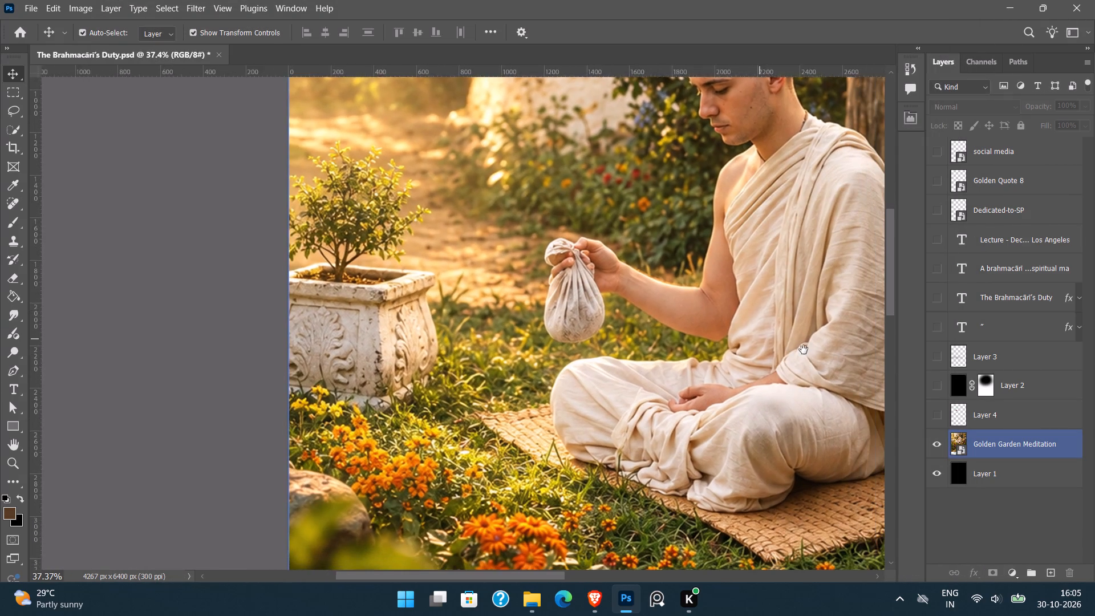
left_click(933, 360)
left_click(937, 364)
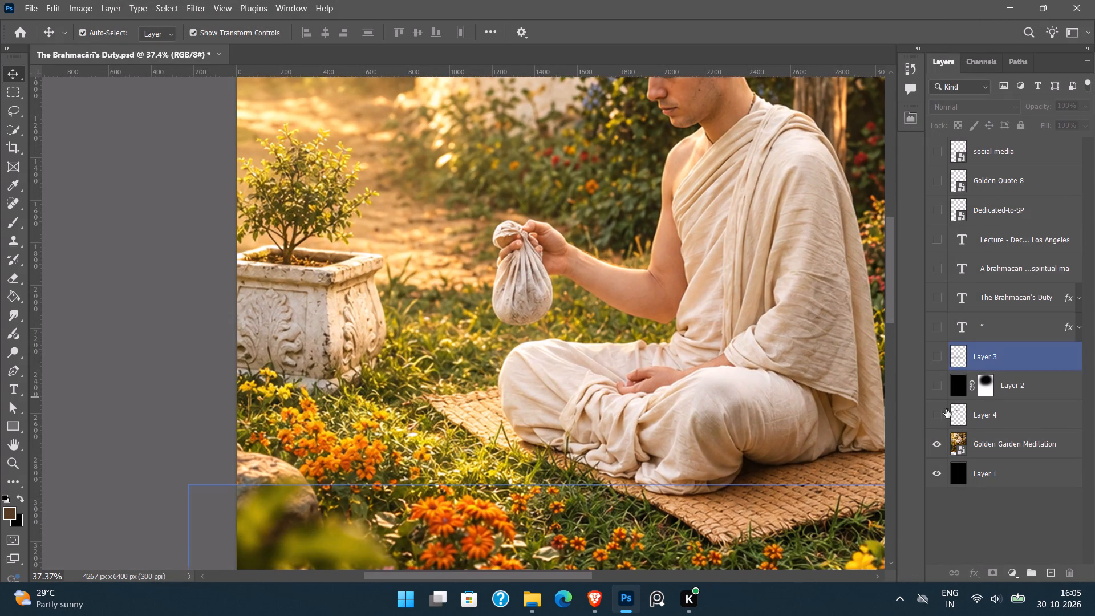
left_click(941, 418)
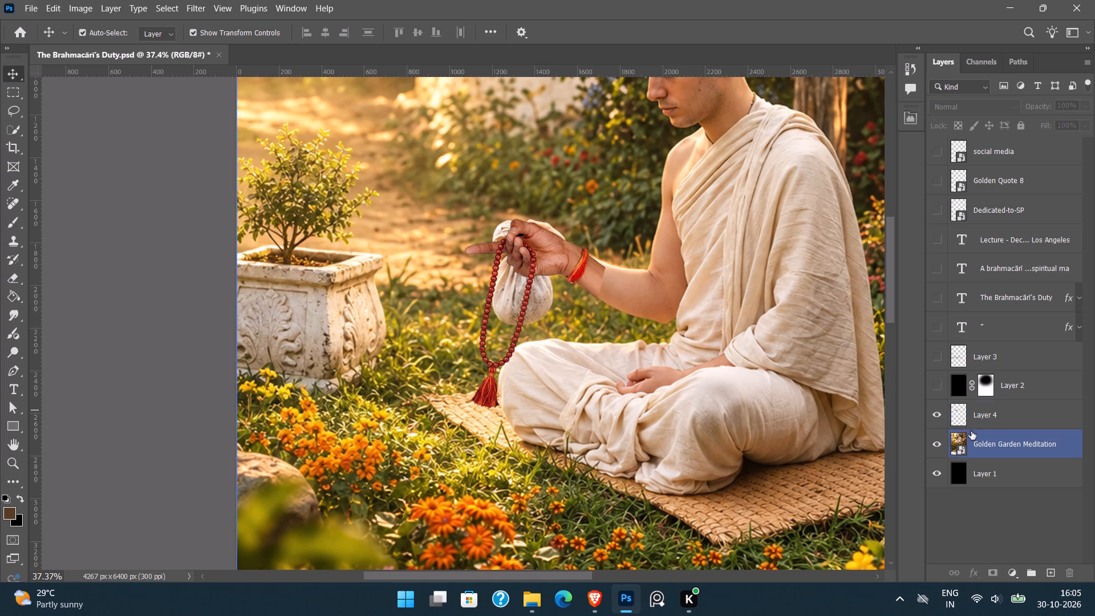
left_click(988, 446)
left_click(938, 415)
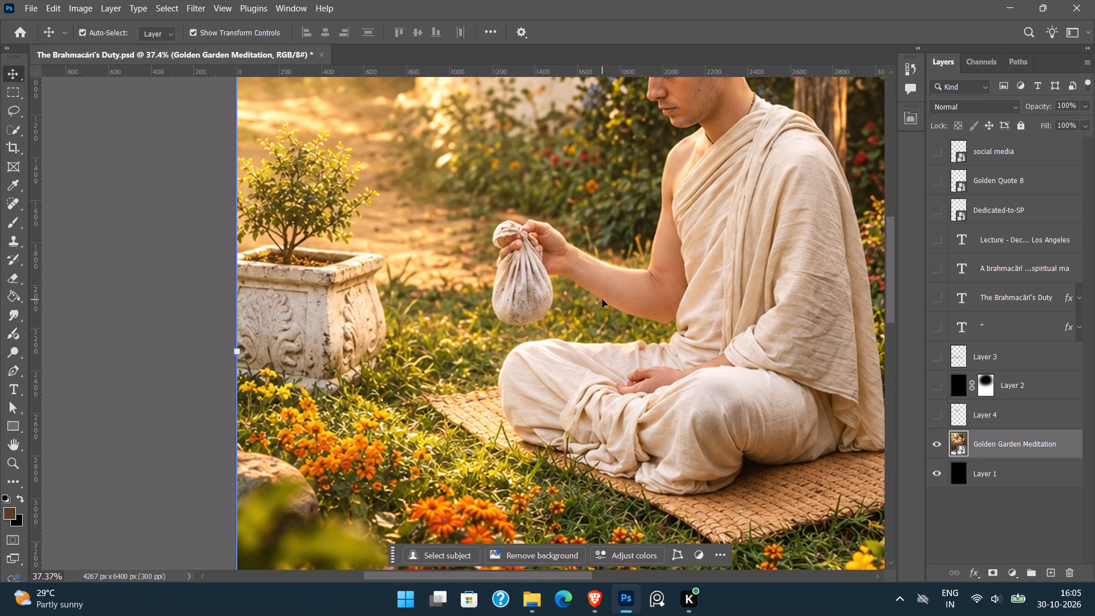
Lasso the man's hand and the cloth bag up to the wrist on Golden Garden Meditation and run Remove on the selected area.
key("j")
key("l")
left_click_drag(589, 210, 585, 314)
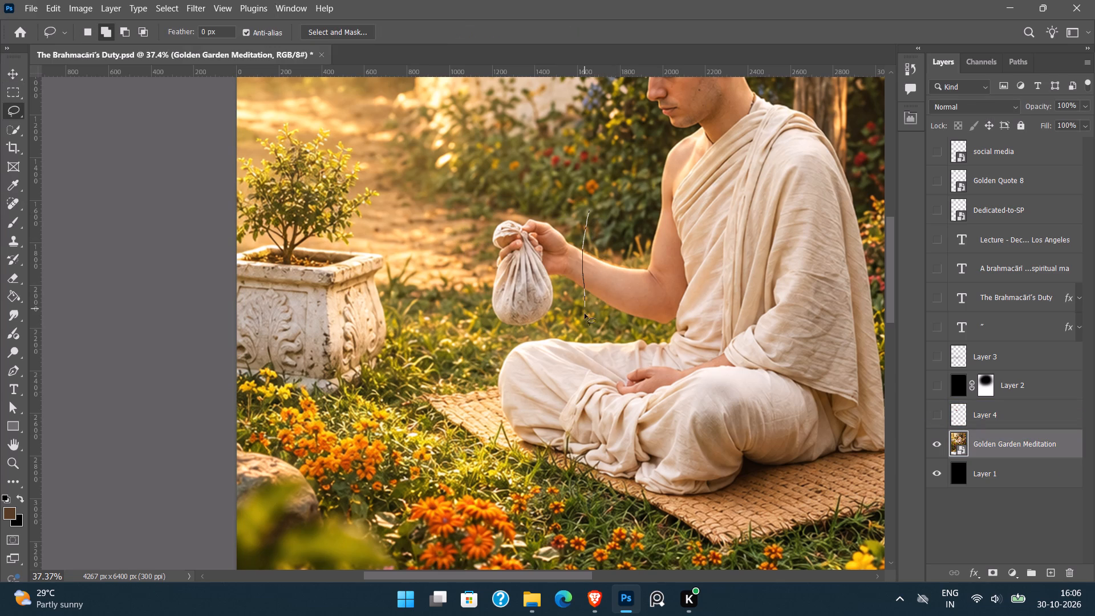
left_click_drag(585, 314, 574, 163)
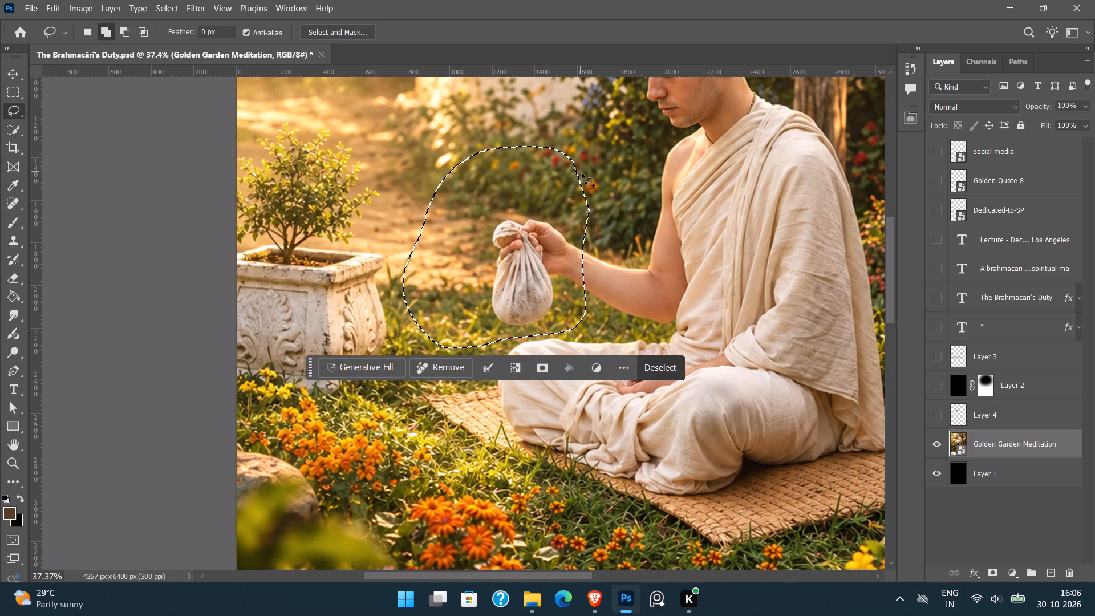
left_click(453, 357)
left_click(451, 367)
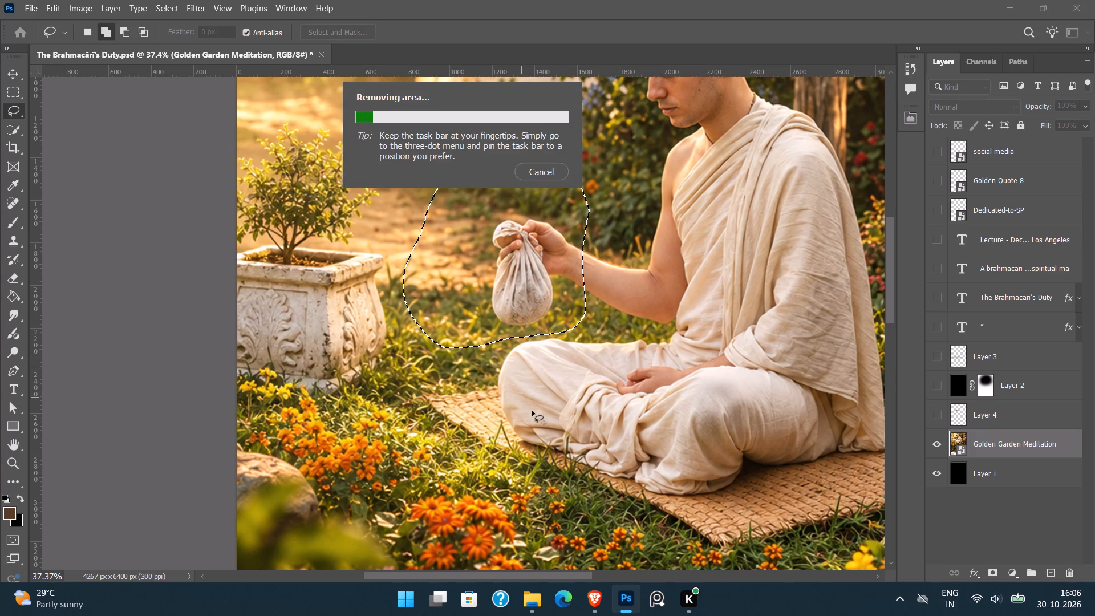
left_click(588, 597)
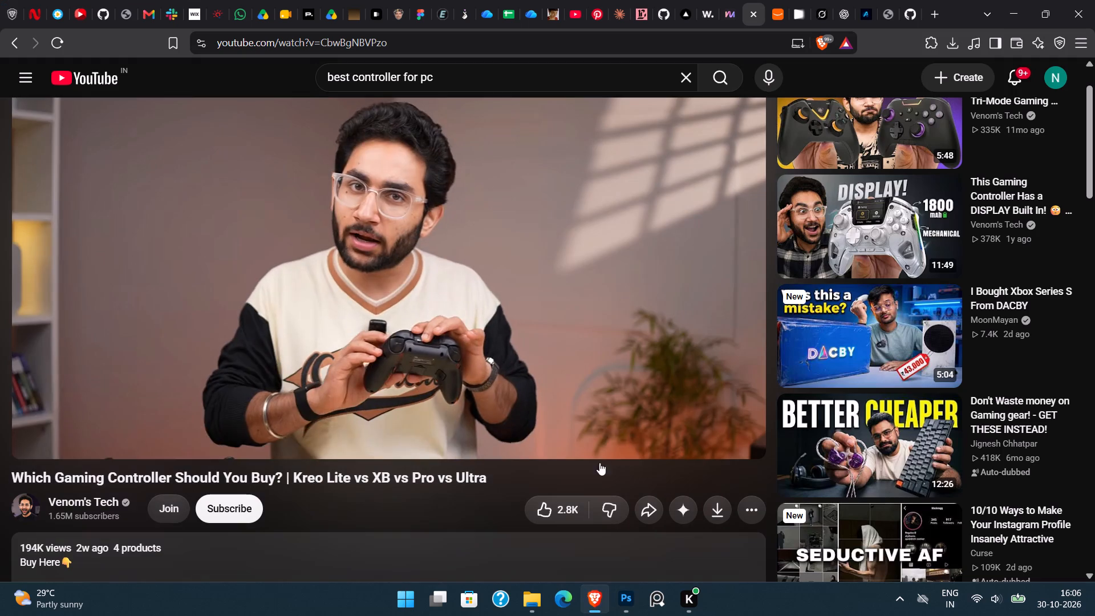
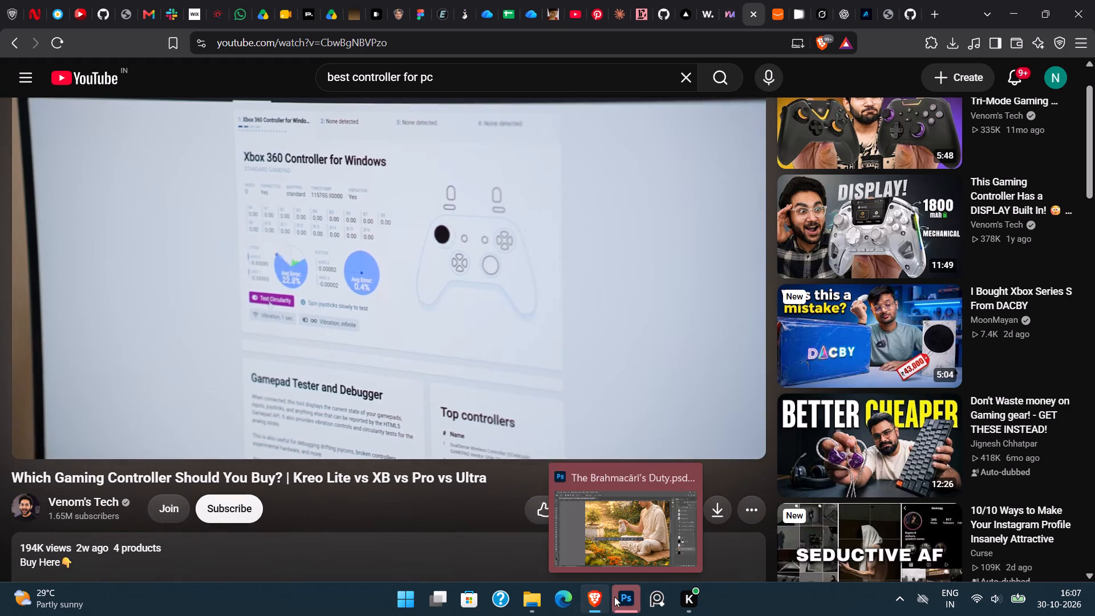
Switch to Photoshop and run Remove again on the lassoed hand and cloth bag on Golden Garden Meditation.
left_click(622, 601)
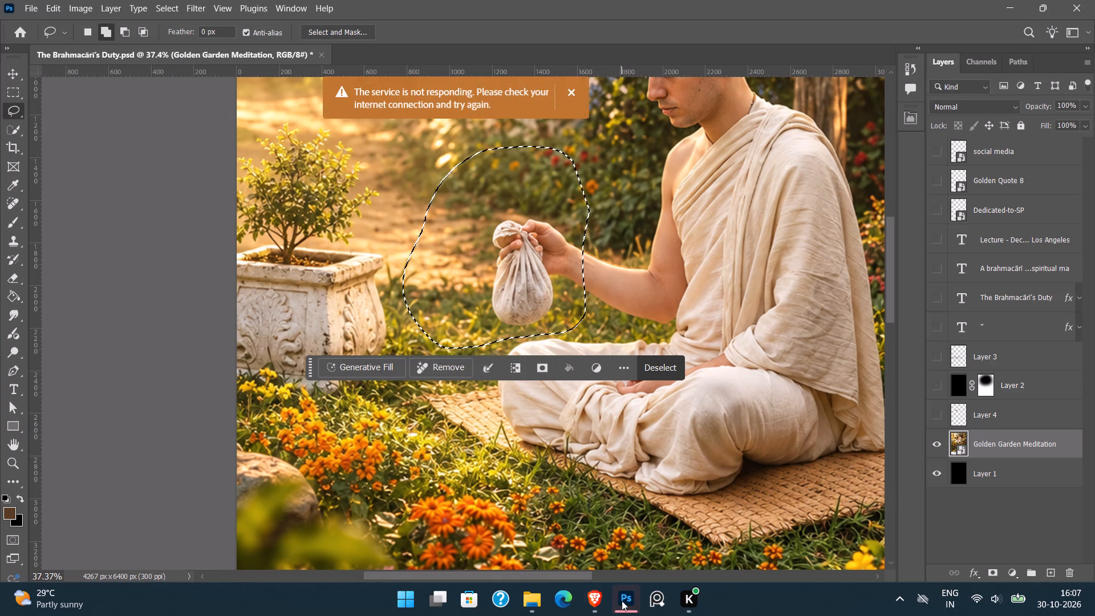
left_click(574, 92)
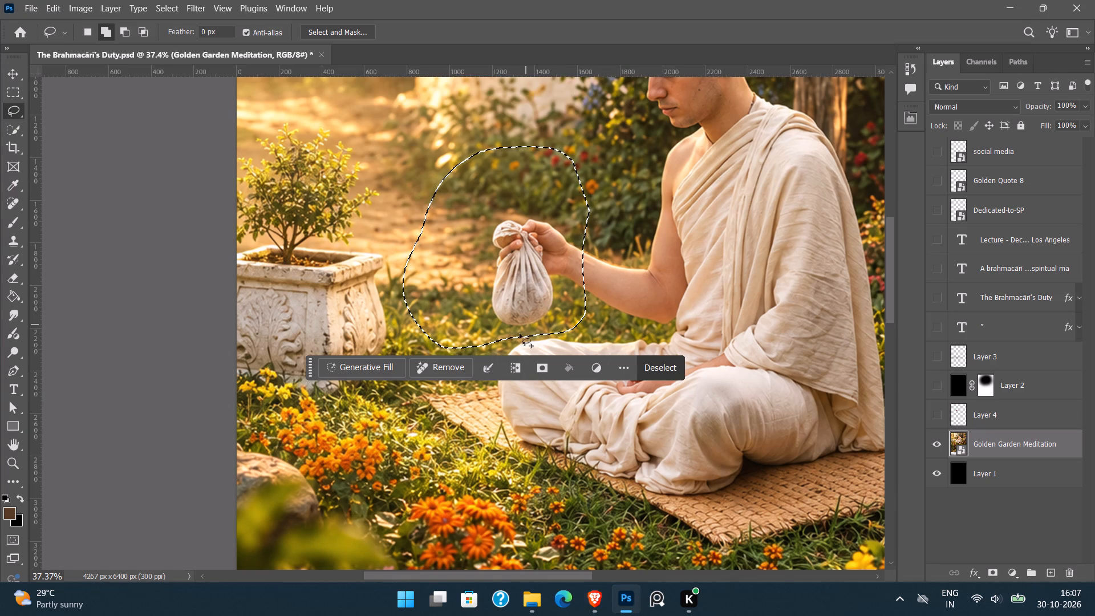
left_click(459, 371)
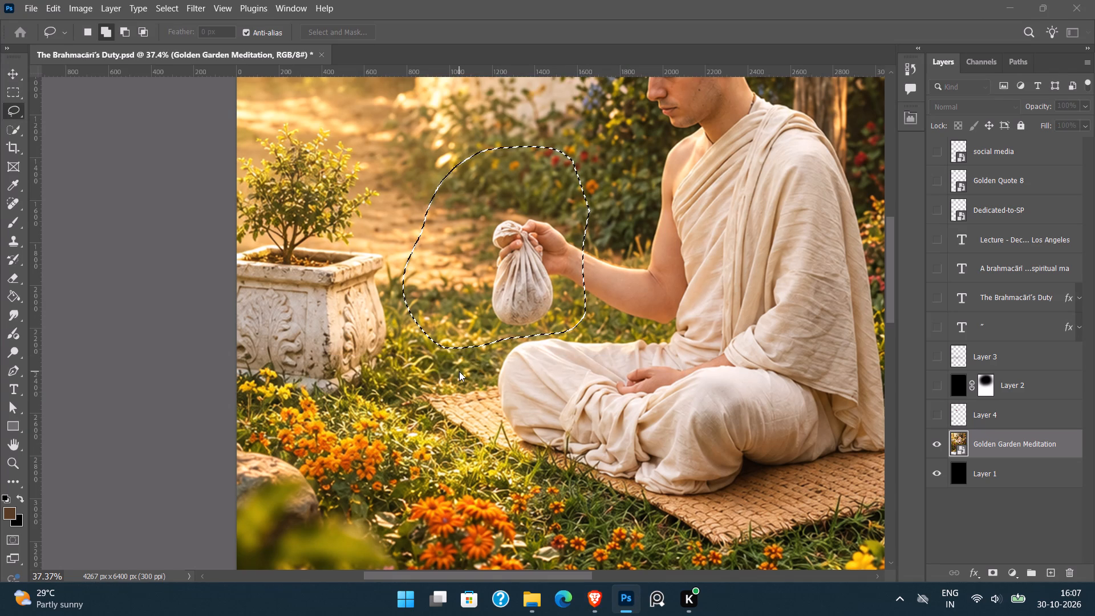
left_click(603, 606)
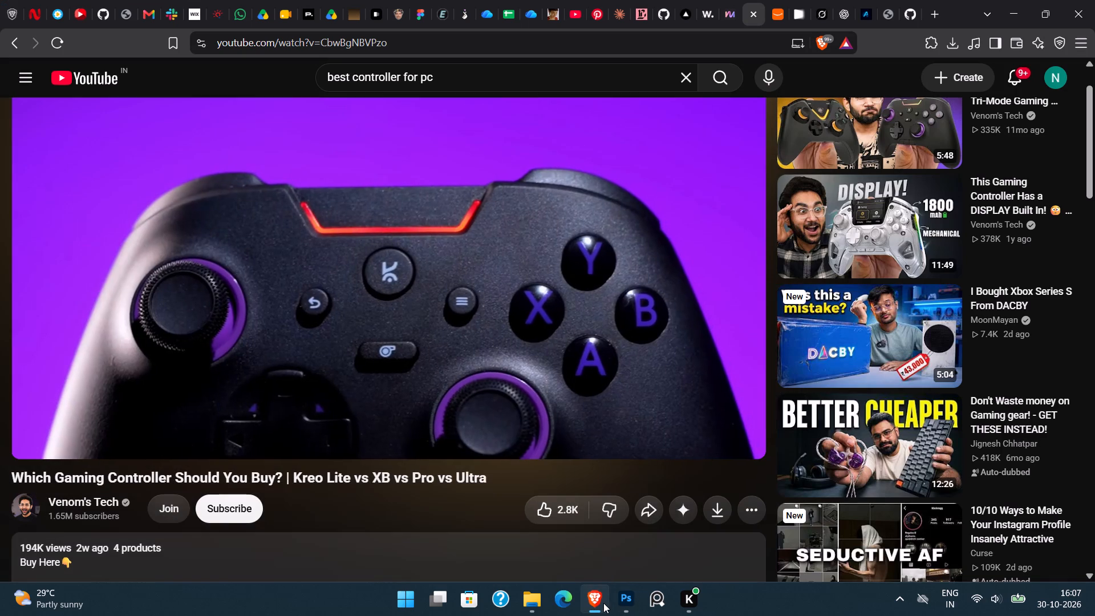
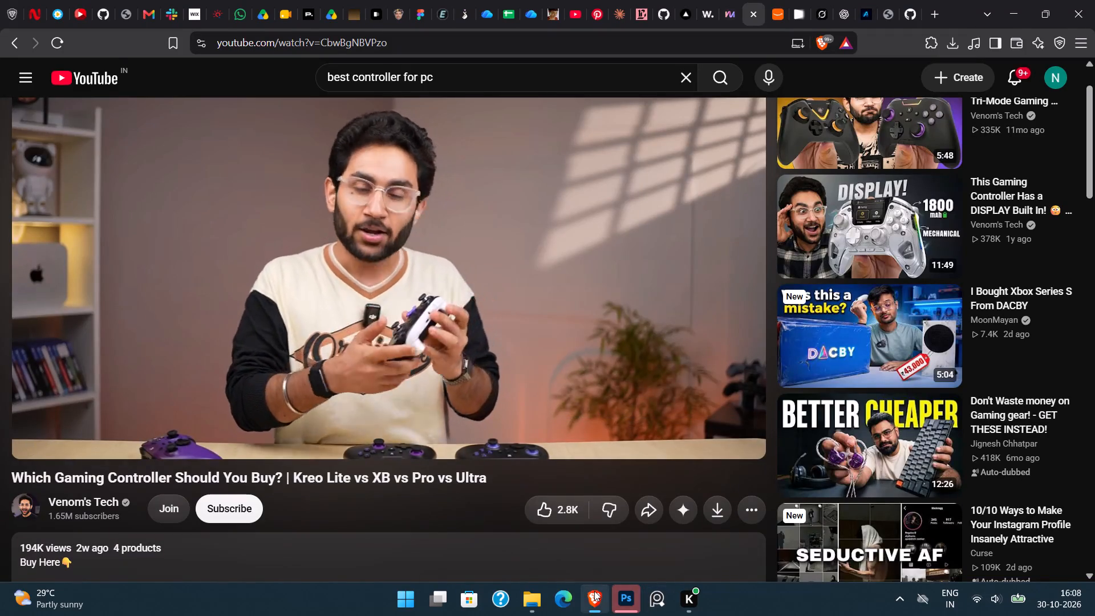
Switch back to Photoshop, dismiss the service notice and deselect the lassoed area around the hand and cloth bag.
left_click(594, 591)
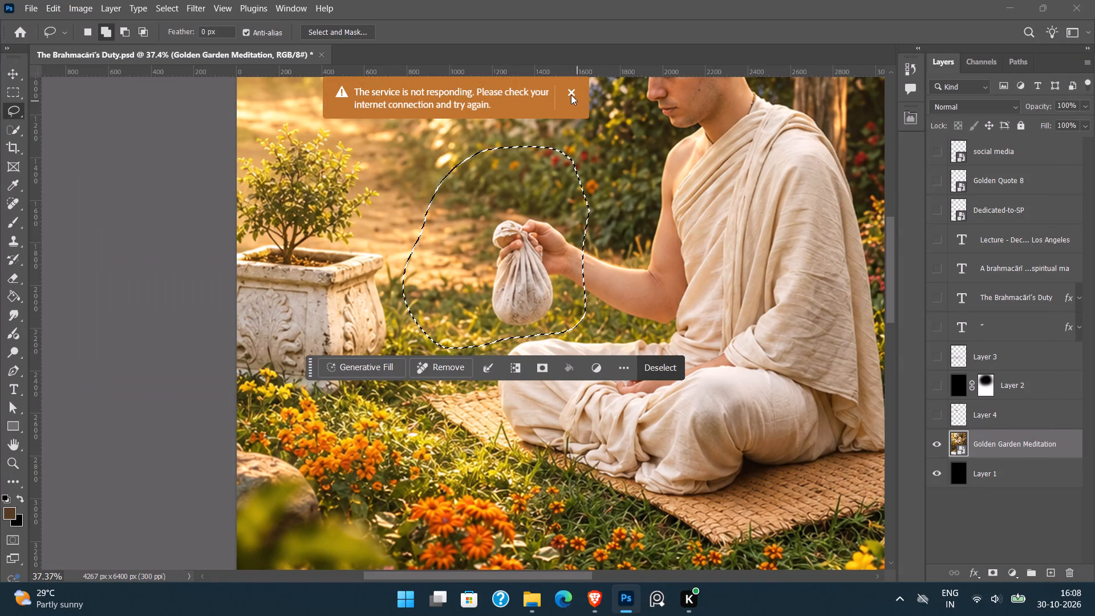
left_click(571, 95)
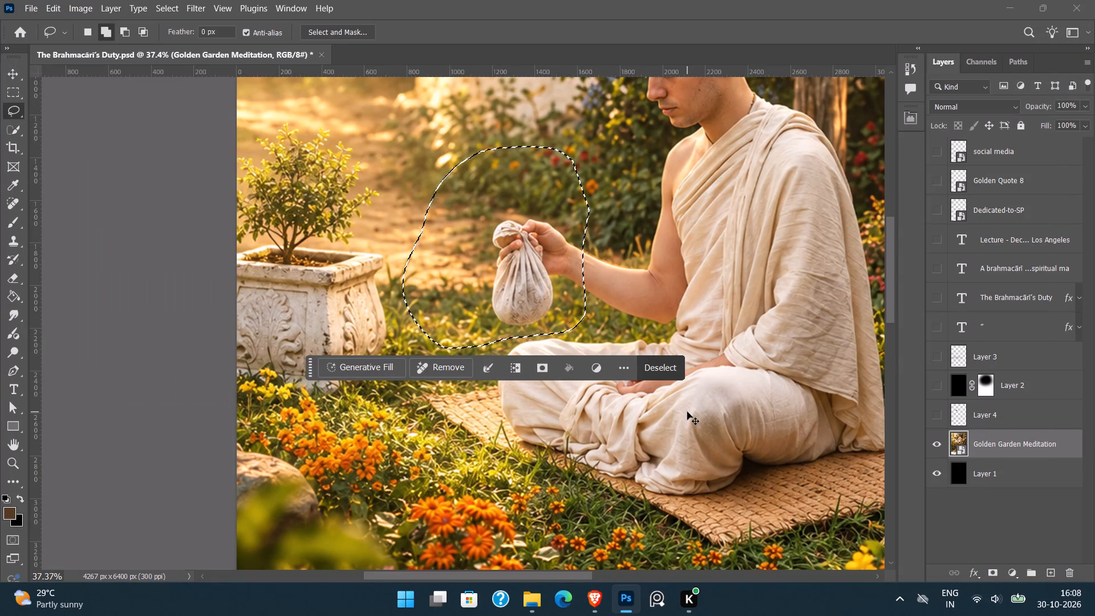
key("ctrl+d")
Duplicate the Golden Garden Meditation layer and convert the copy from a smart object with Convert to Layers.
key("ctrl+space")
key("ctrl+space")
key("ctrl+space")
key("ctrl+space")
key("ctrl+space")
key("ctrl+space")
key("ctrl+space")
key("ctrl+space")
key("ctrl+space")
key("ctrl+space")
key("ctrl+space")
key("ctrl+space")
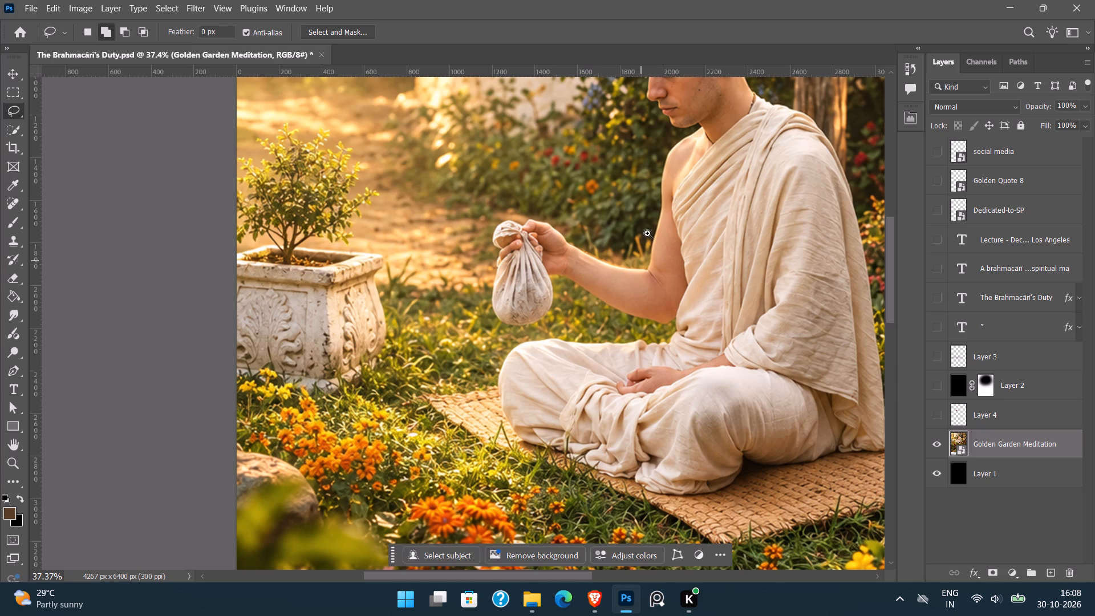
left_click_drag(644, 233, 620, 228, "ctrl")
key("v")
left_click(308, 299)
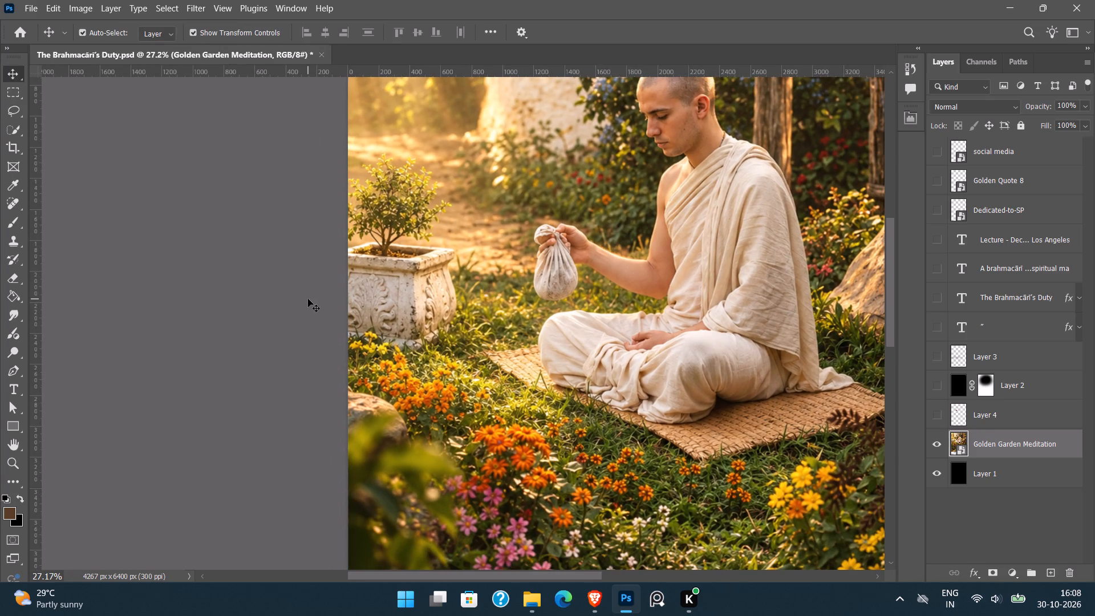
key("space")
key("space")
key("space")
key("space")
key("space")
key("space")
key("space")
key("space")
key("space")
key("space")
left_click_drag(701, 293, 666, 289)
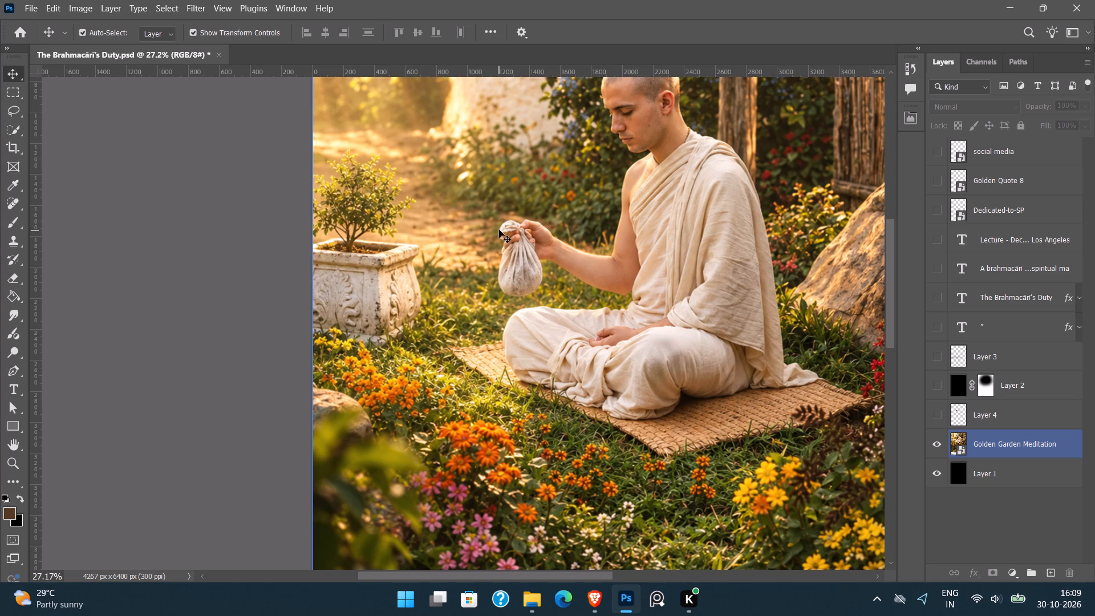
key("s")
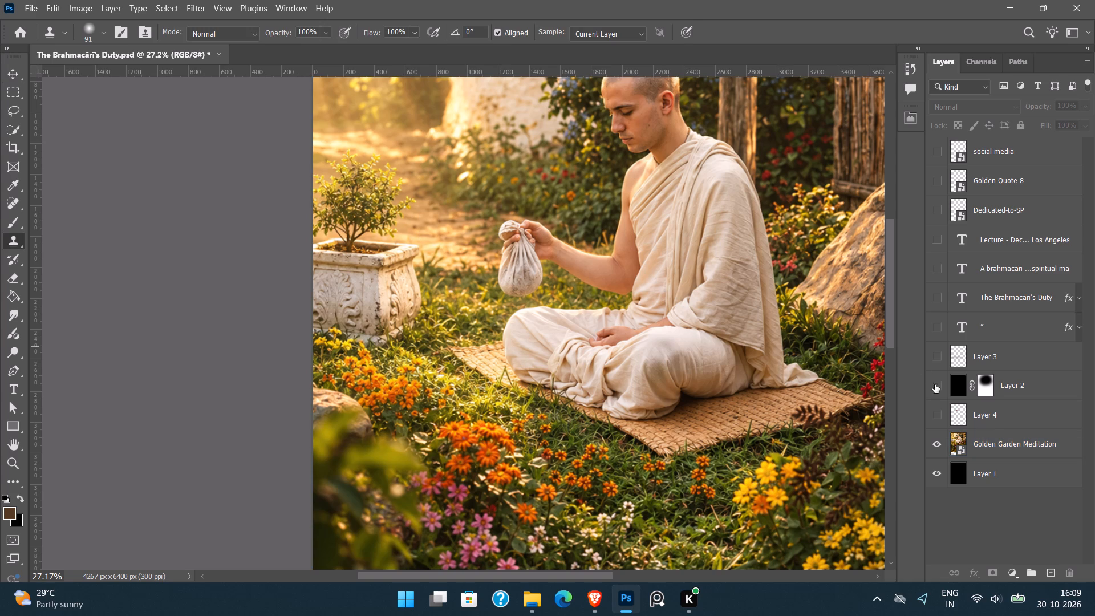
left_click(984, 439)
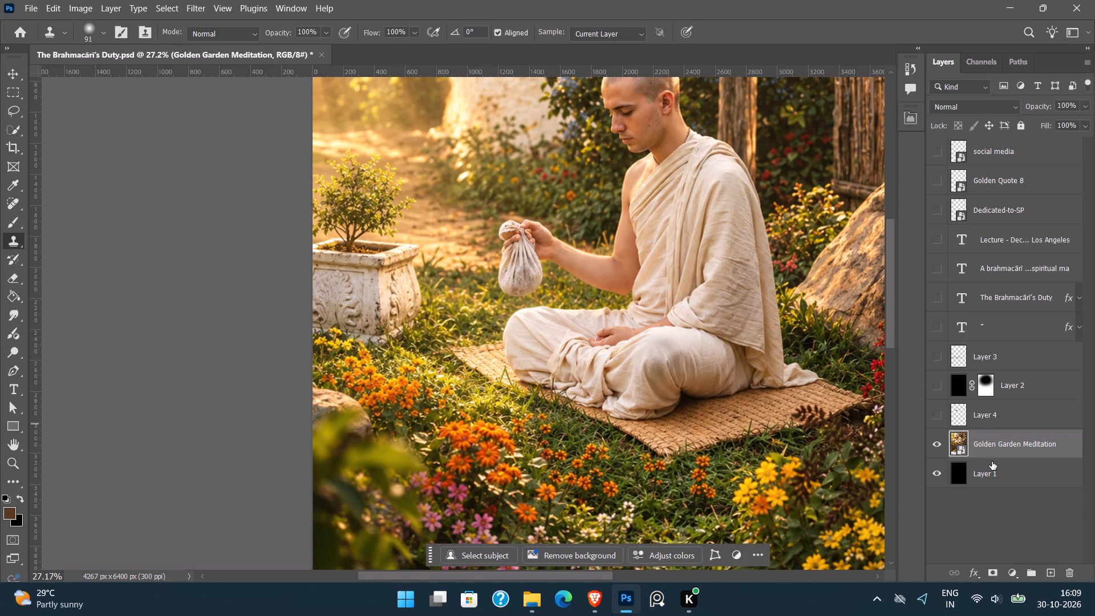
key("ctrl+j")
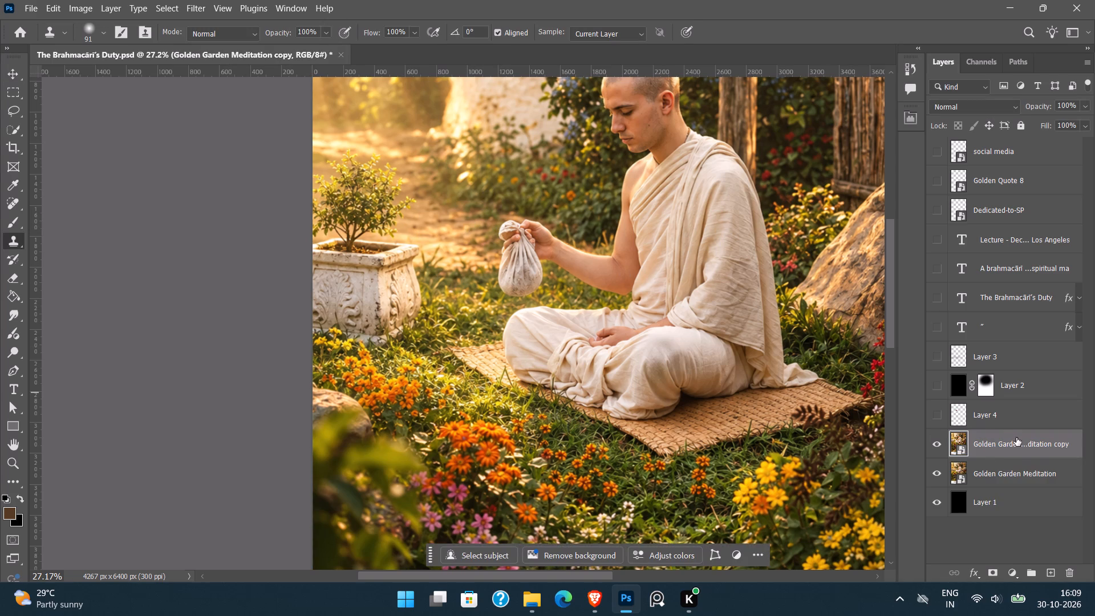
right_click(1019, 442)
left_click(960, 497)
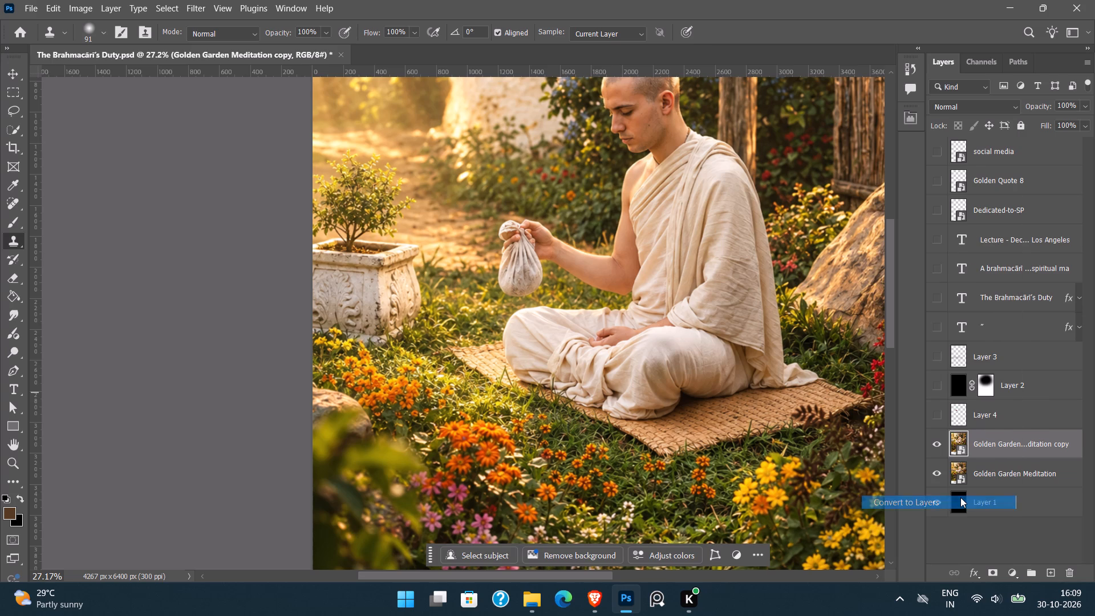
Clone Stamp nearby grass and path over the cloth bag on the copied layer, using a 300 px brush.
left_click(546, 232)
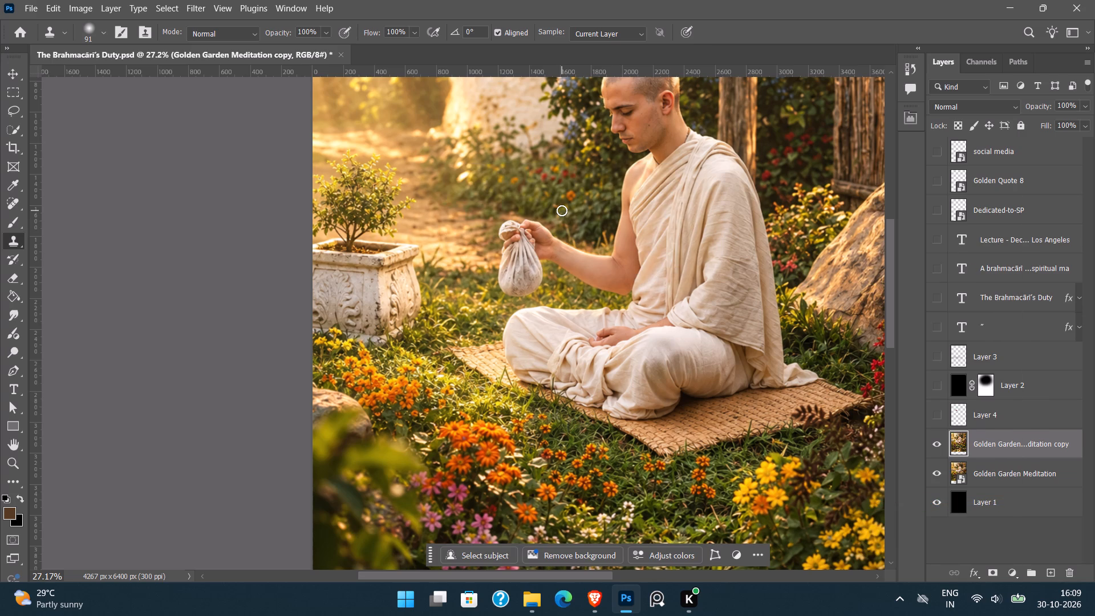
key("bracketright")
key("bracketright")
key("bracketright")
key("bracketright")
key("bracketright")
key("bracketright")
key("bracketright")
key("bracketright")
key("bracketright")
key("bracketright")
key("bracketright")
key("bracketright")
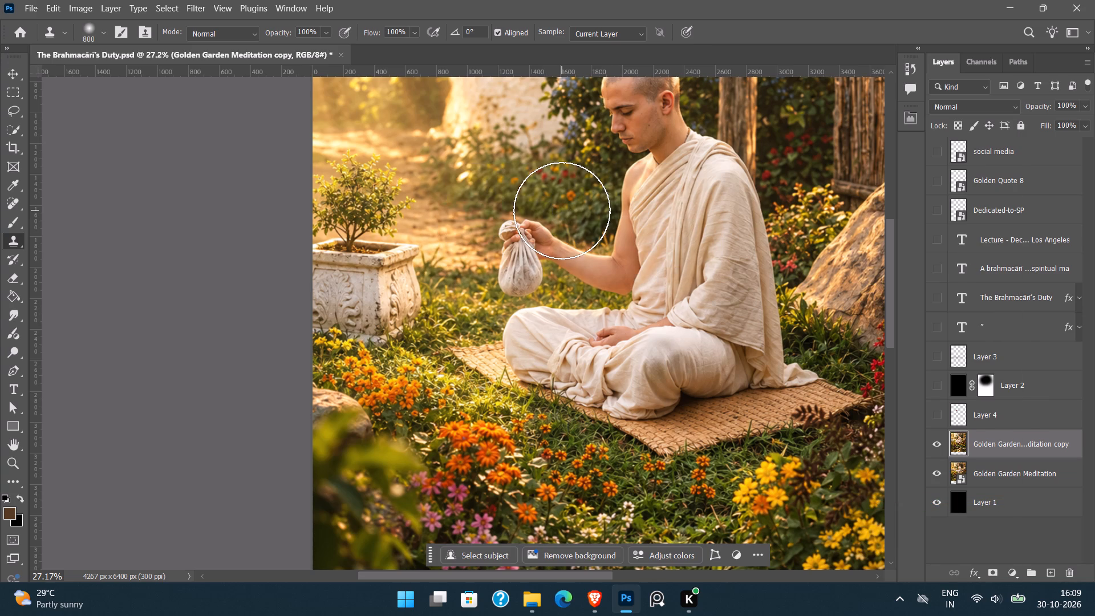
key("bracketleft")
key("bracketleft")
key("bracketleft")
key("bracketleft")
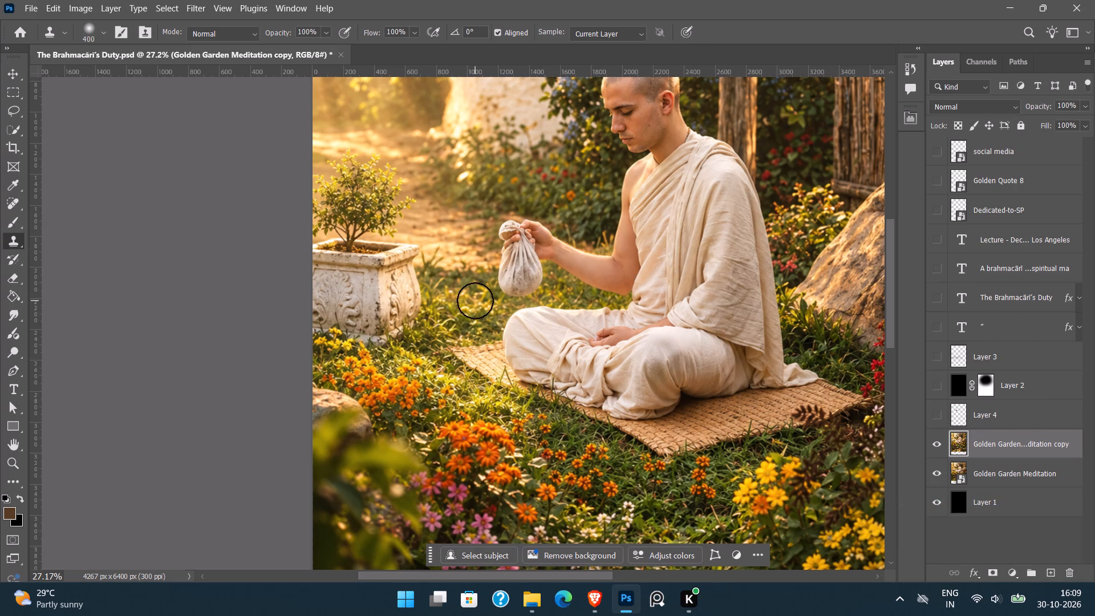
key("bracketleft")
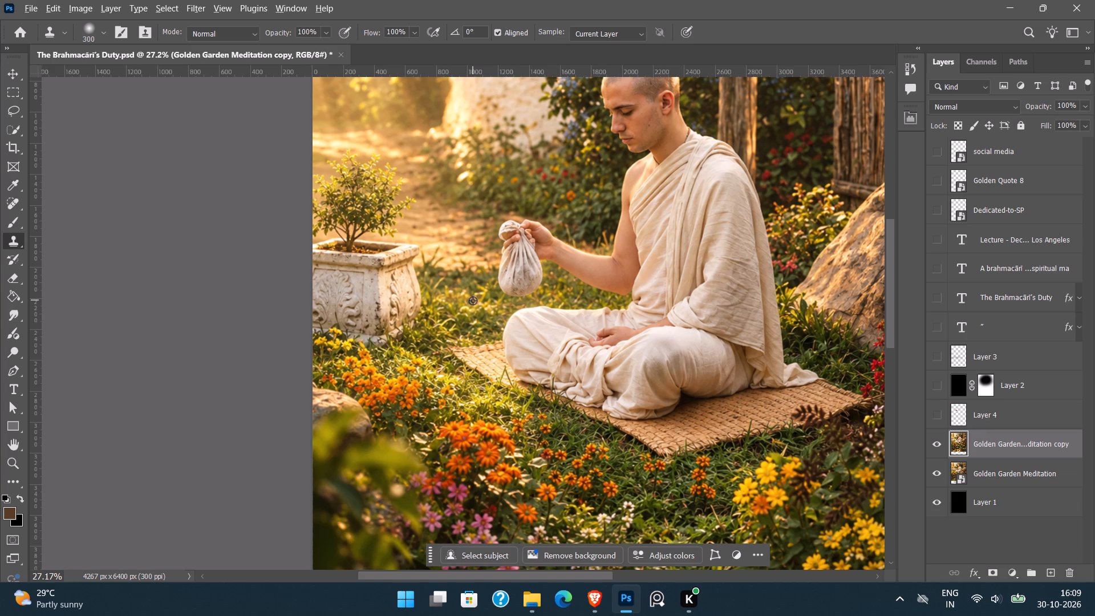
left_click(473, 303, "alt")
double_click(502, 293)
left_click_drag(512, 289, 518, 288)
left_click(526, 287)
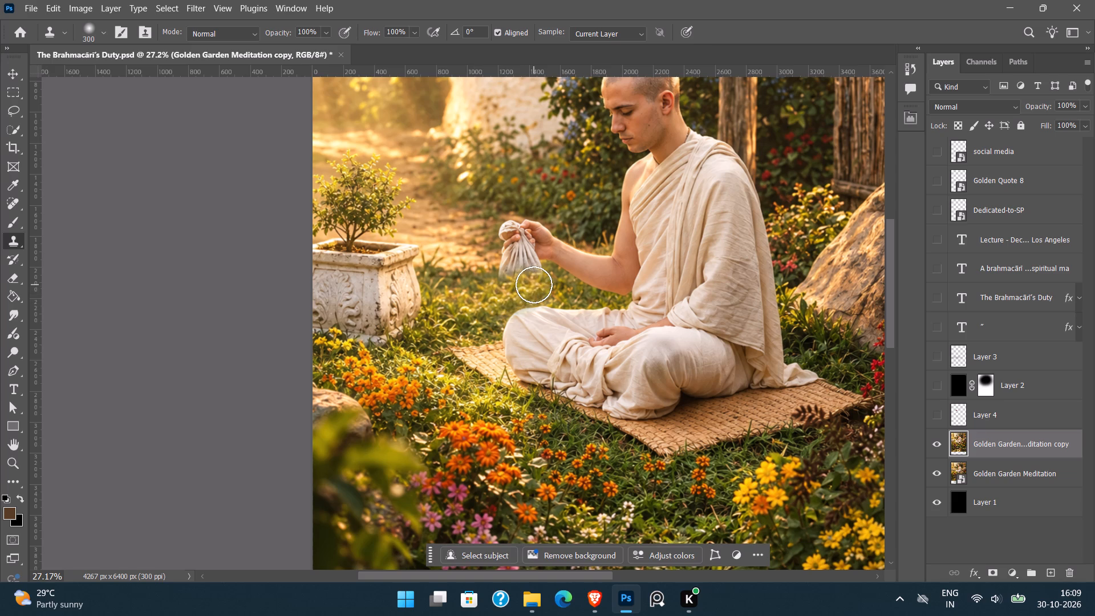
left_click(534, 285)
double_click(511, 279)
double_click(504, 276)
left_click_drag(503, 268, 515, 262)
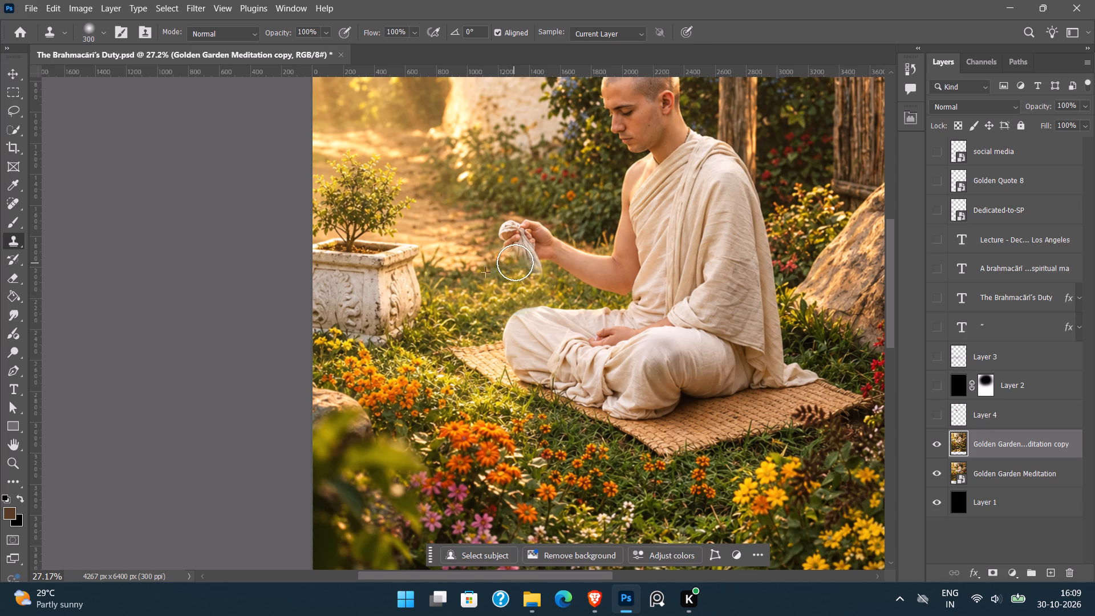
left_click_drag(515, 262, 516, 262)
left_click(516, 261)
left_click(522, 263)
left_click_drag(523, 258, 496, 247)
left_click_drag(496, 246, 502, 244)
left_click(512, 233)
left_click(516, 230)
left_click_drag(508, 229, 506, 234)
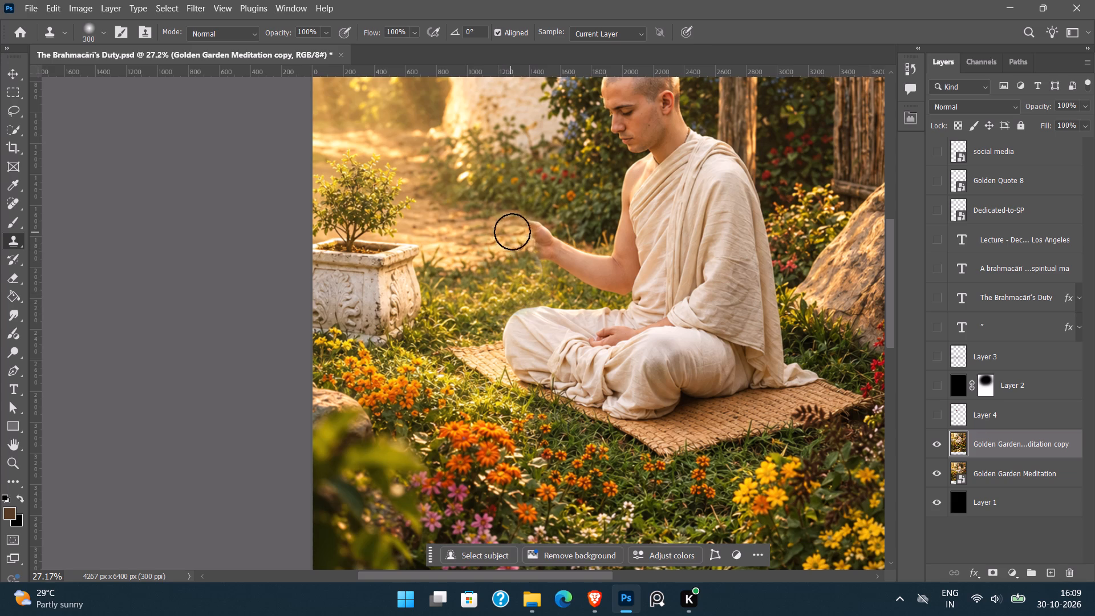
Clone background over the man's raised hand down to the forearm on the copied layer.
left_click_drag(524, 244, 540, 256)
left_click(542, 246)
left_click(536, 235)
left_click(533, 230)
left_click_drag(539, 228, 546, 236)
left_click_drag(548, 232, 553, 235)
left_click(555, 232)
left_click_drag(542, 231, 536, 233)
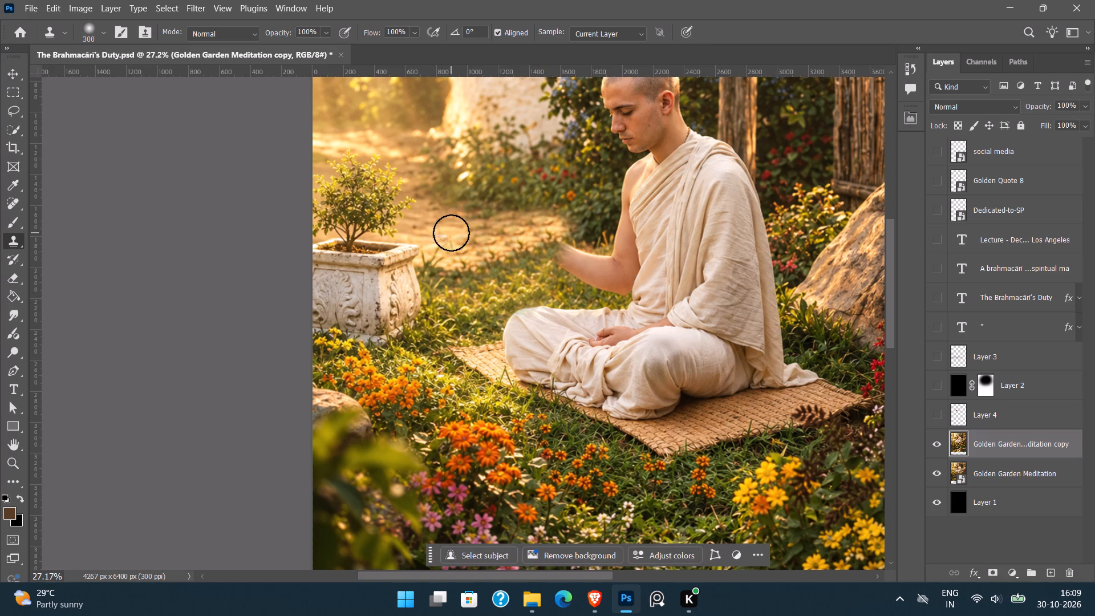
key("v")
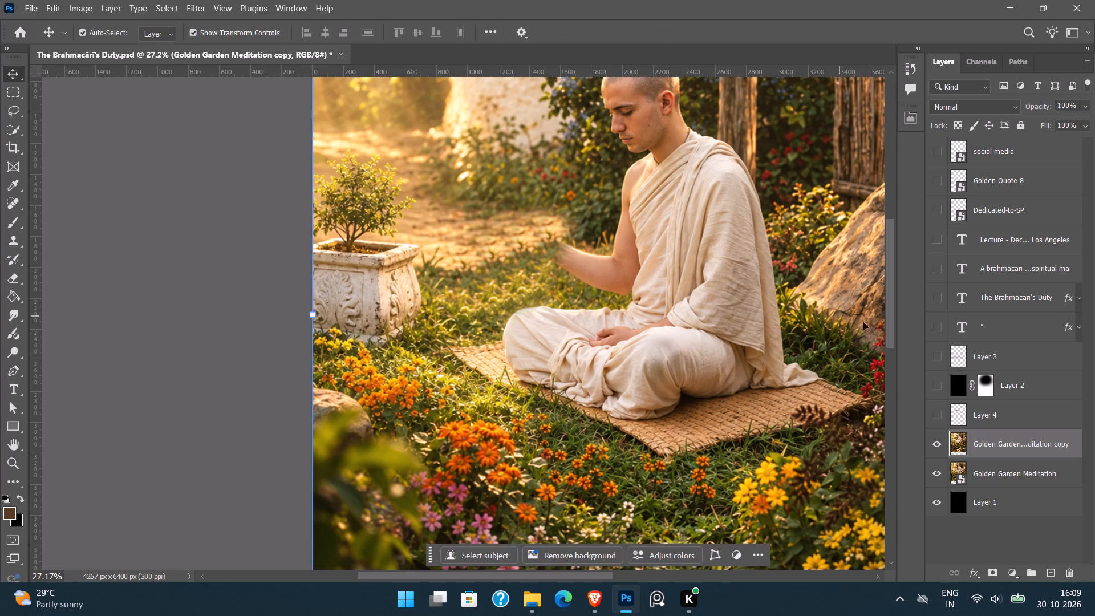
Show Layer 4, the cut-out hand holding the chanting beads, and clear the layer selection.
left_click(935, 414)
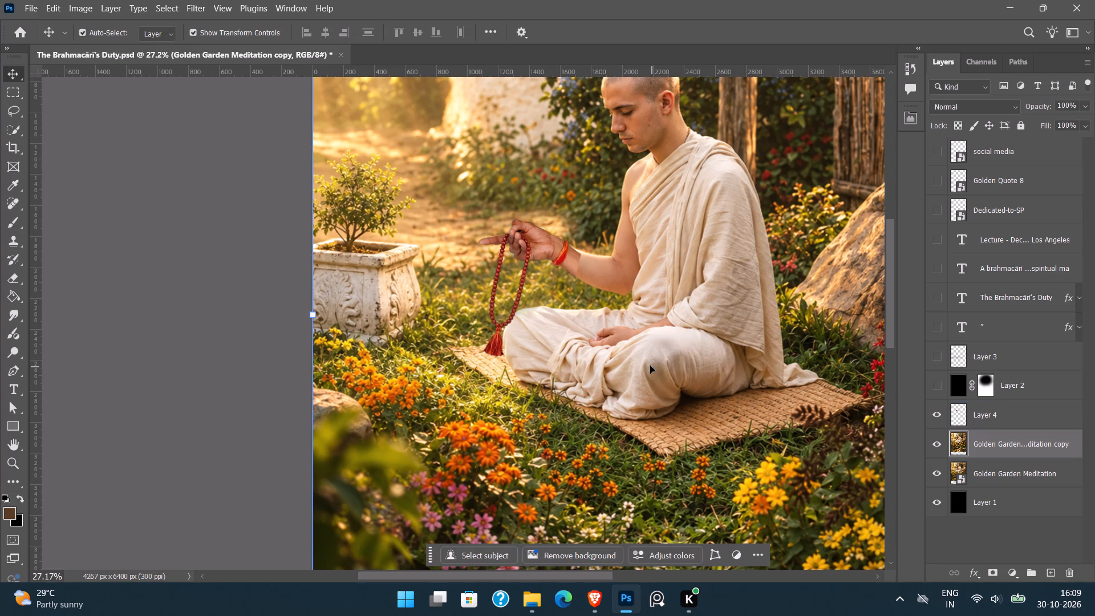
key("v")
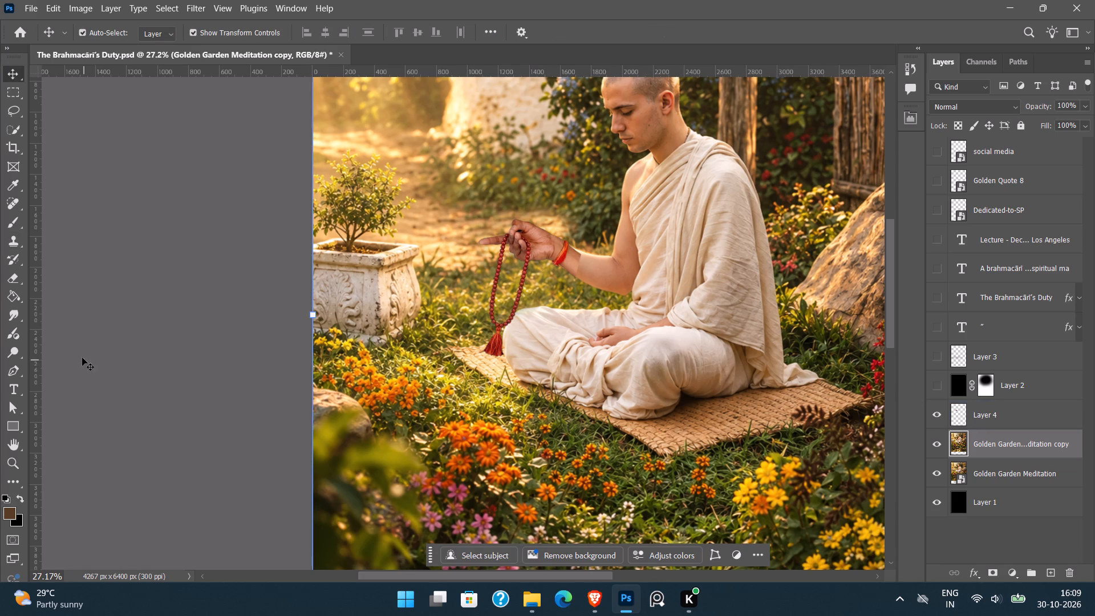
left_click(81, 357)
key("space")
left_click_drag(663, 274, 631, 252, "ctrl")
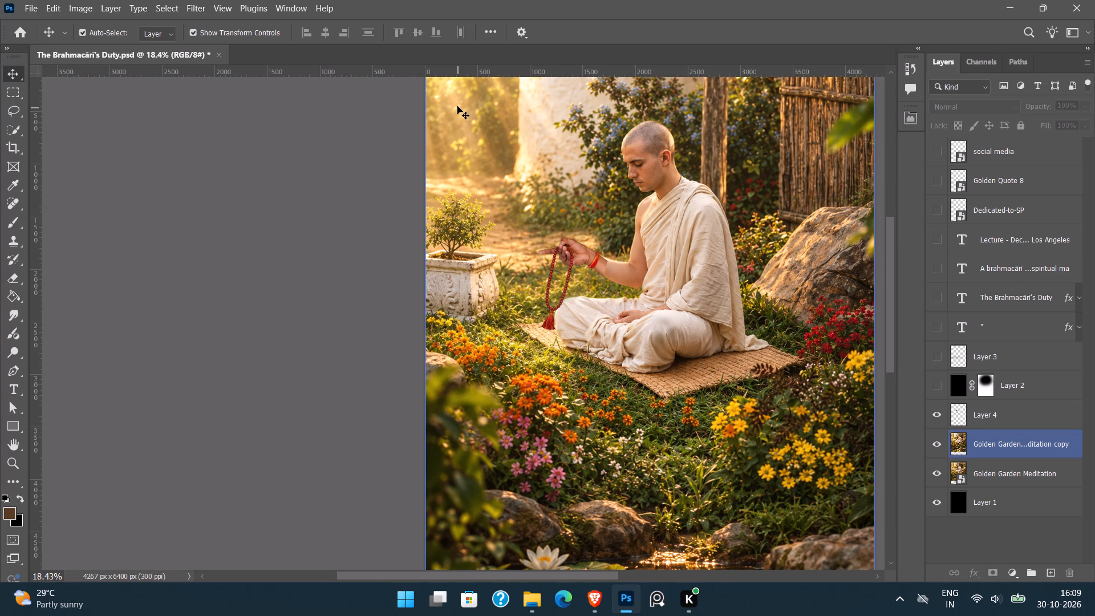
key("space")
left_click_drag(661, 247, 618, 233, "ctrl")
left_click_drag(632, 242, 606, 233)
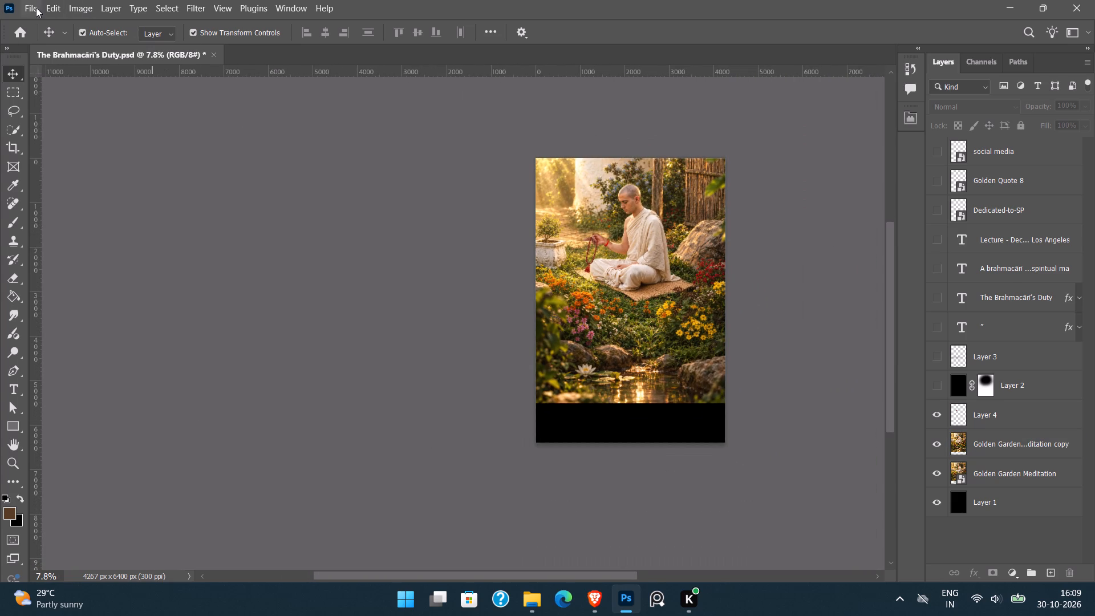
left_click(36, 7)
left_click(60, 226)
left_click(217, 230)
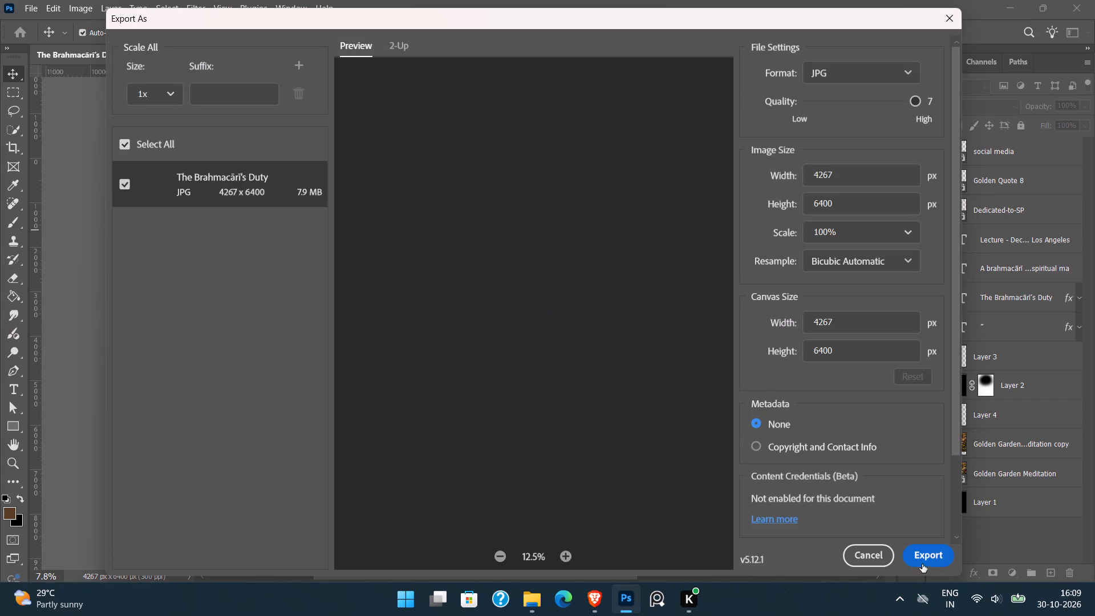
left_click(927, 560)
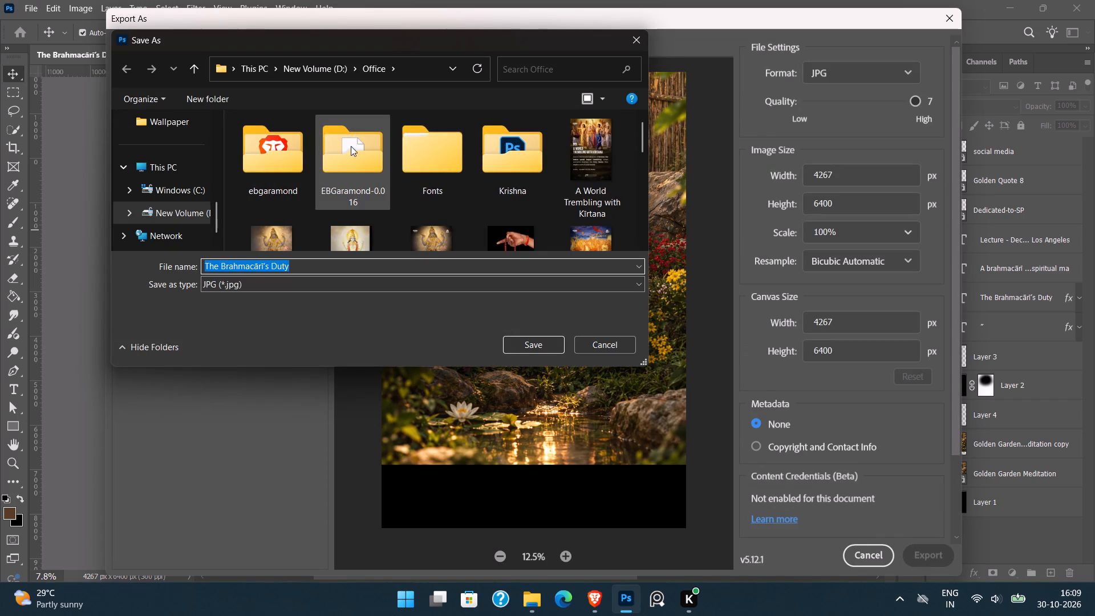
scroll(350, 150, "down", 1)
key("r")
key("e")
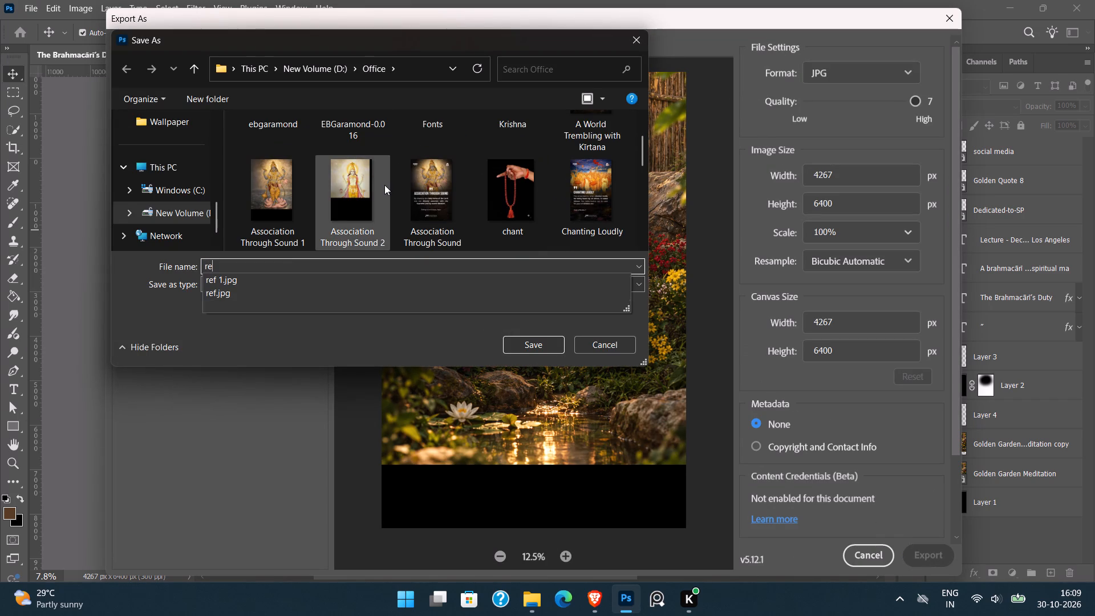
key("f")
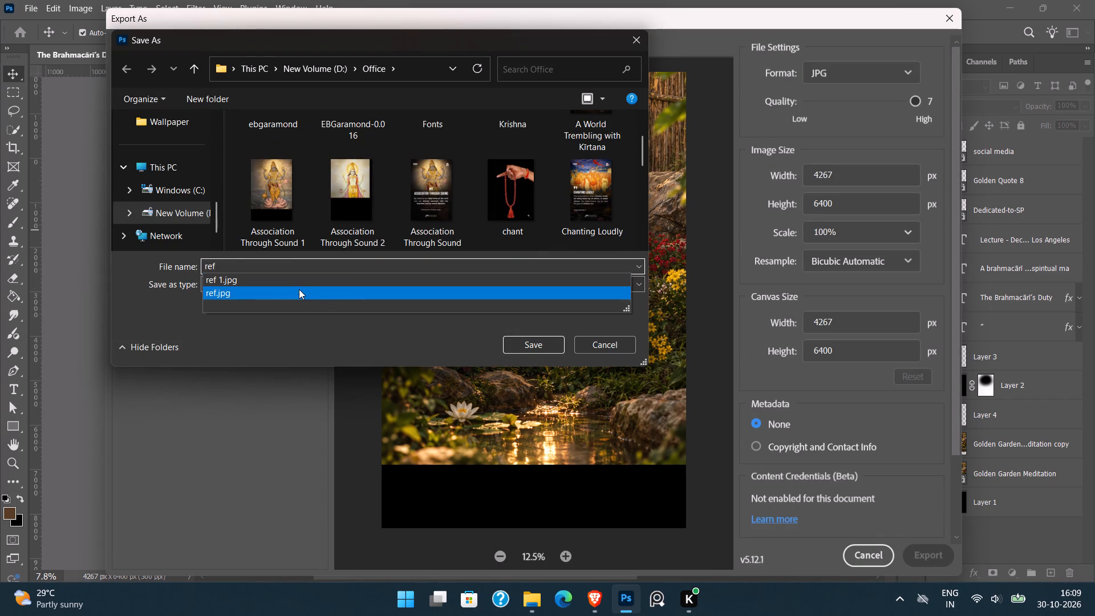
left_click(290, 293)
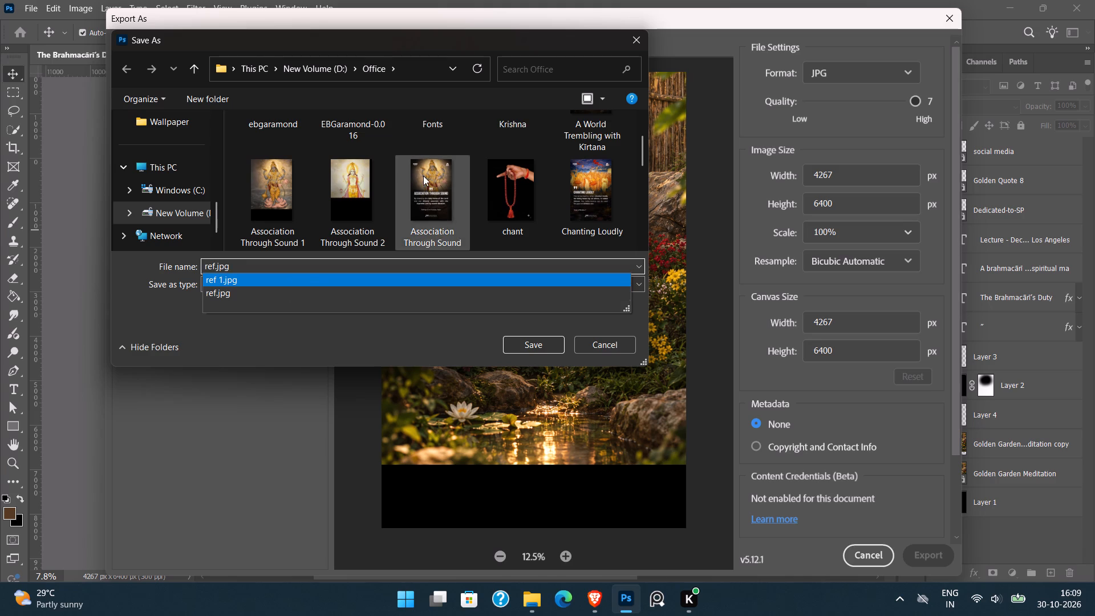
scroll(423, 176, "down", 3)
scroll(423, 176, "up", 2)
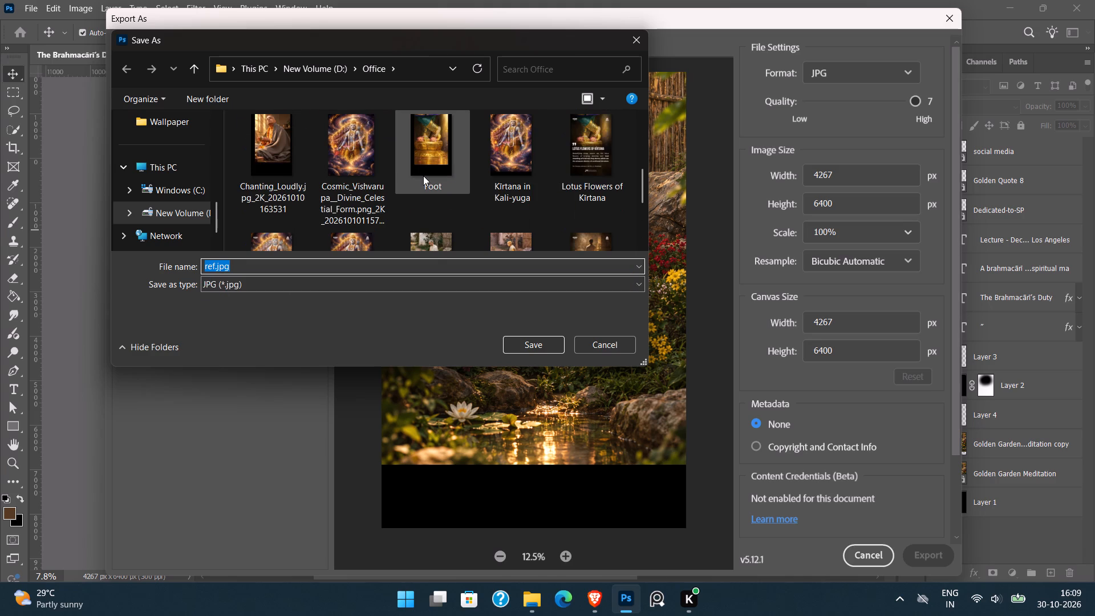
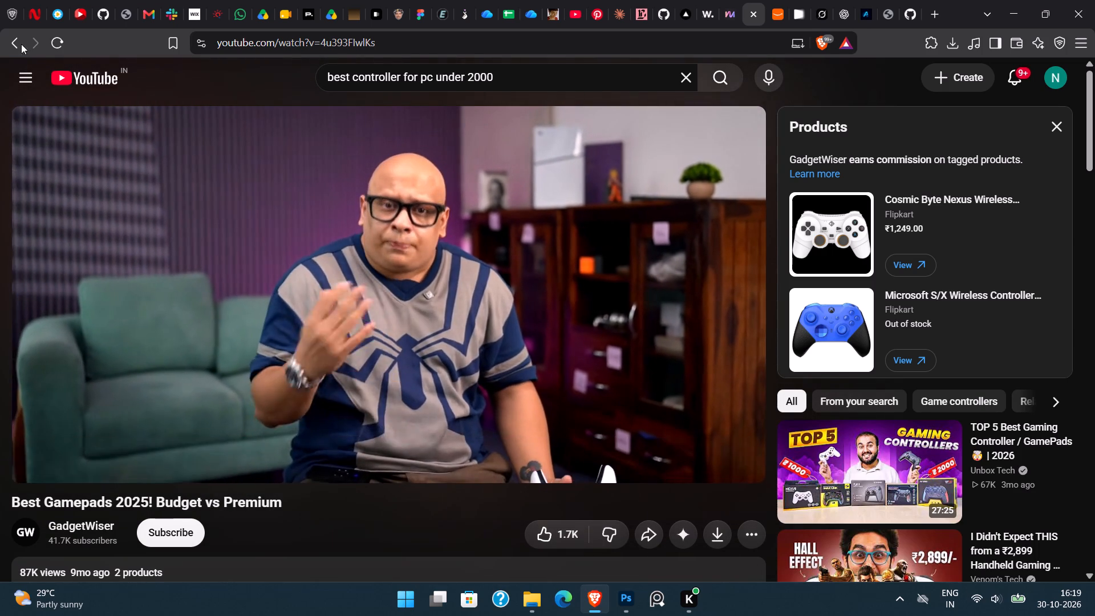
left_click(14, 36)
scroll(382, 273, "down", 3)
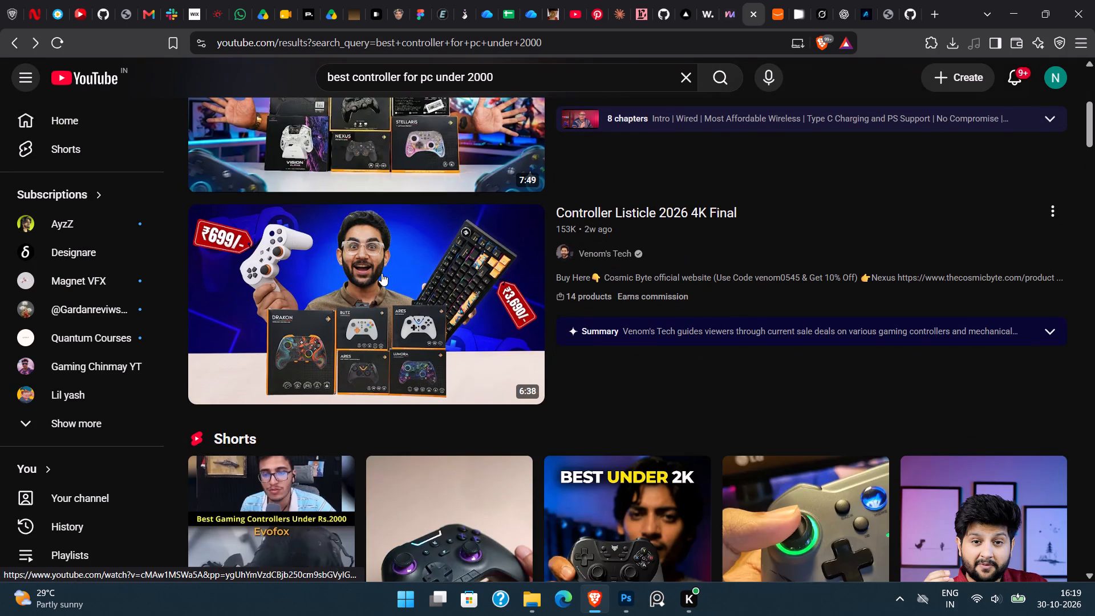
Browse the search results for the best PC controller under 2000, comparing the listed review videos.
scroll(382, 273, "down", 4)
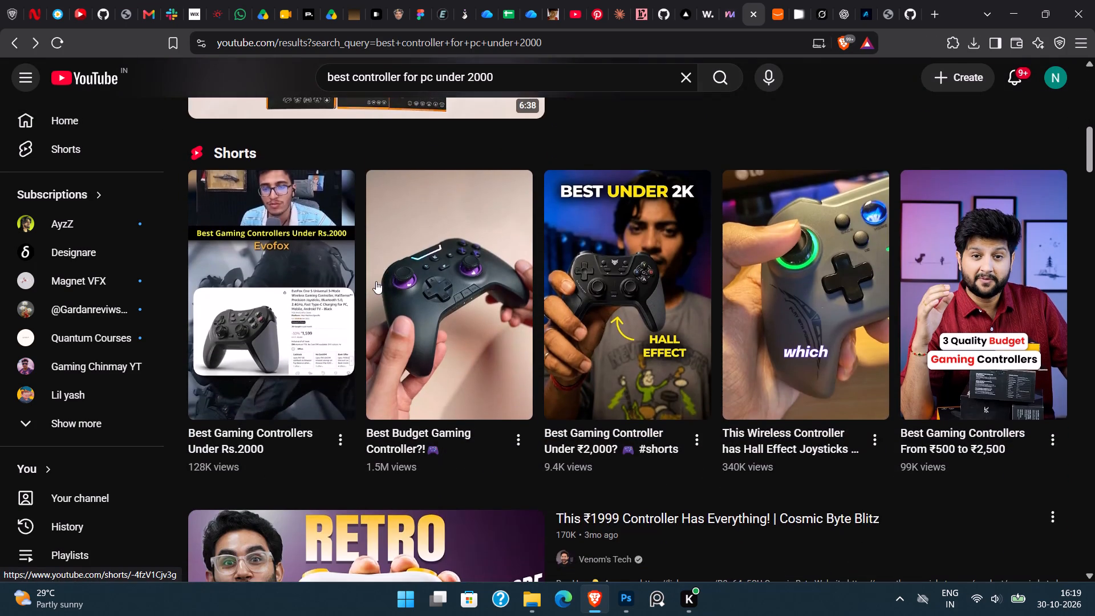
scroll(376, 281, "down", 7)
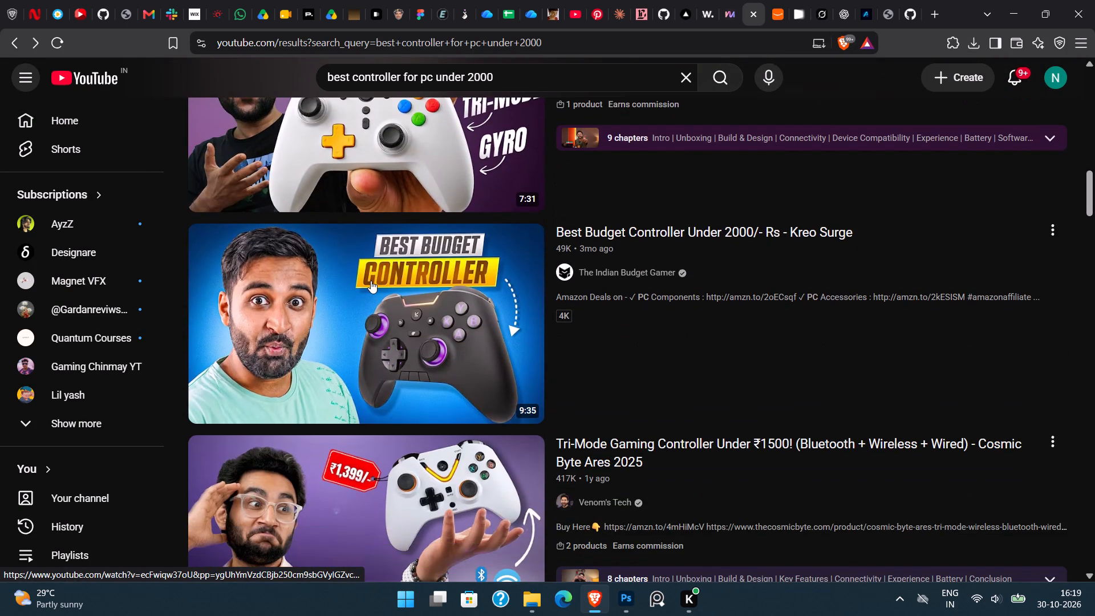
scroll(371, 281, "down", 6)
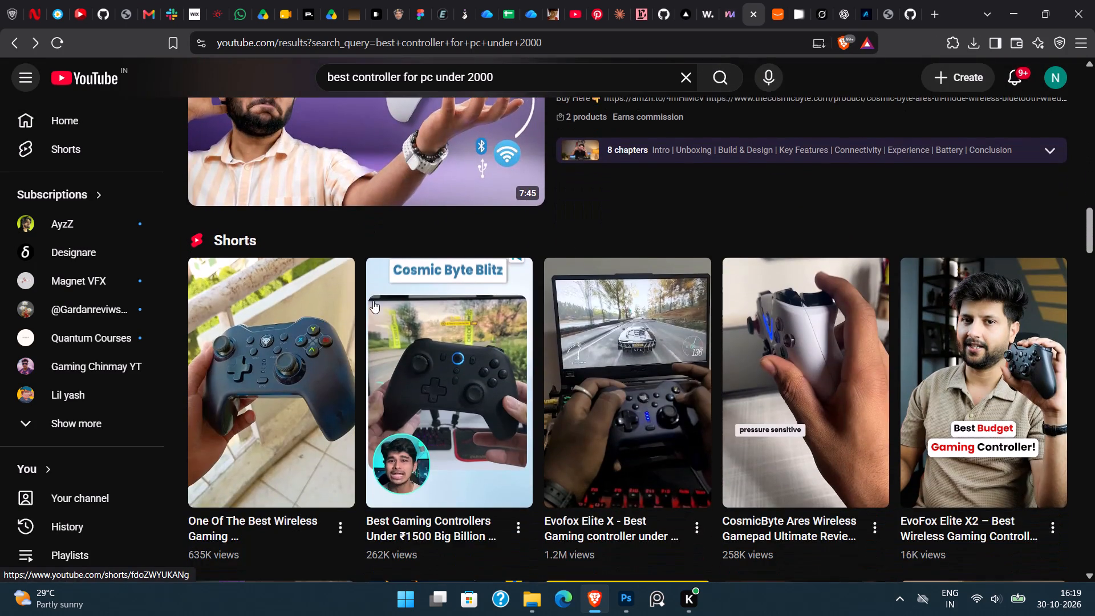
scroll(373, 301, "down", 6)
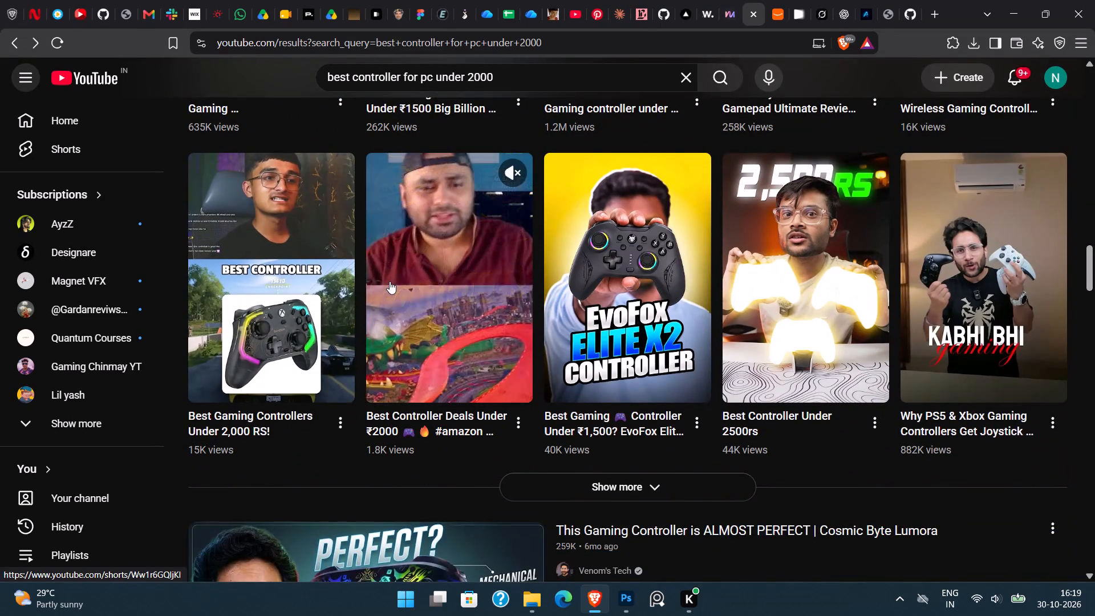
scroll(390, 283, "down", 4)
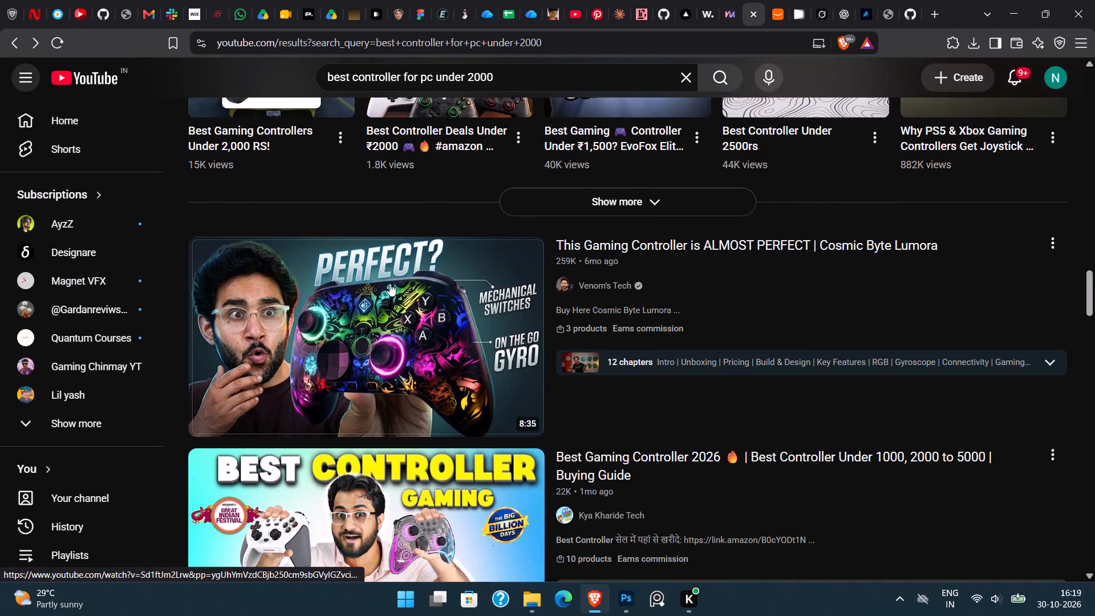
scroll(390, 283, "down", 4)
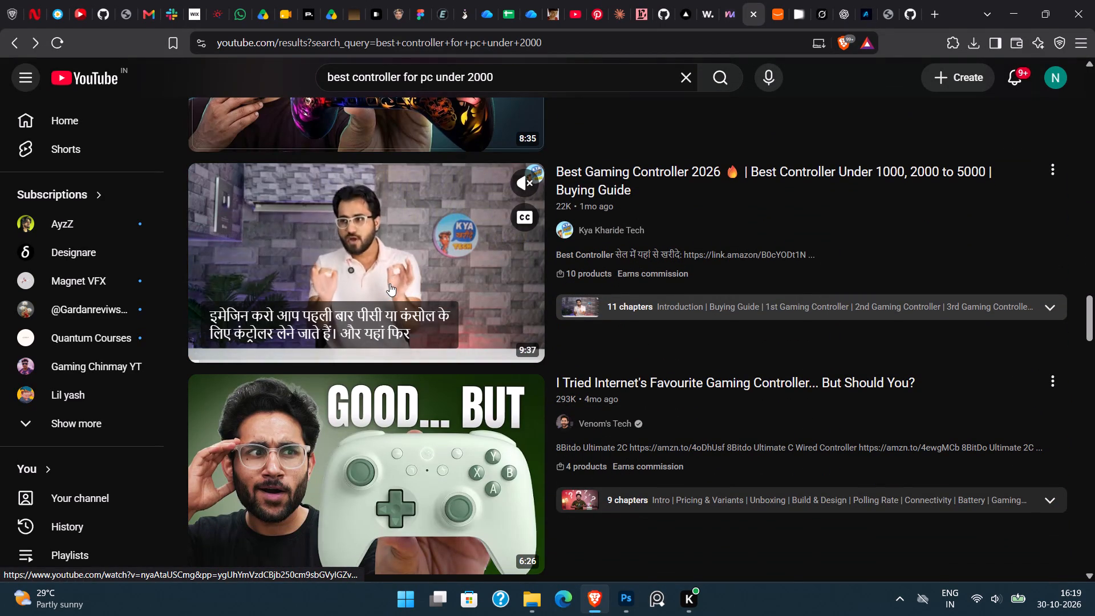
scroll(390, 283, "down", 3)
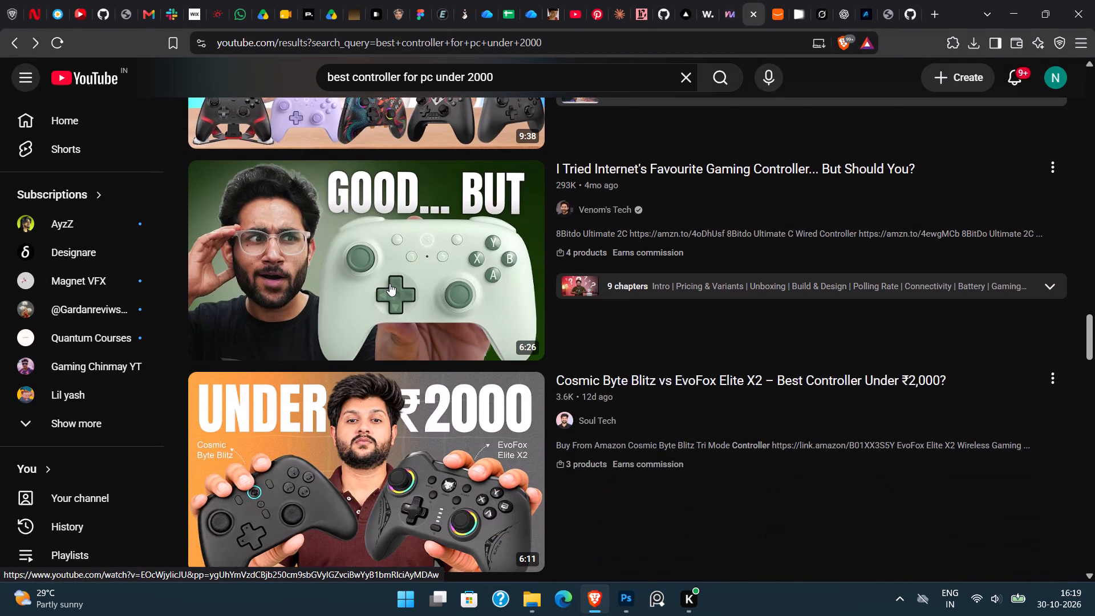
scroll(390, 283, "down", 3)
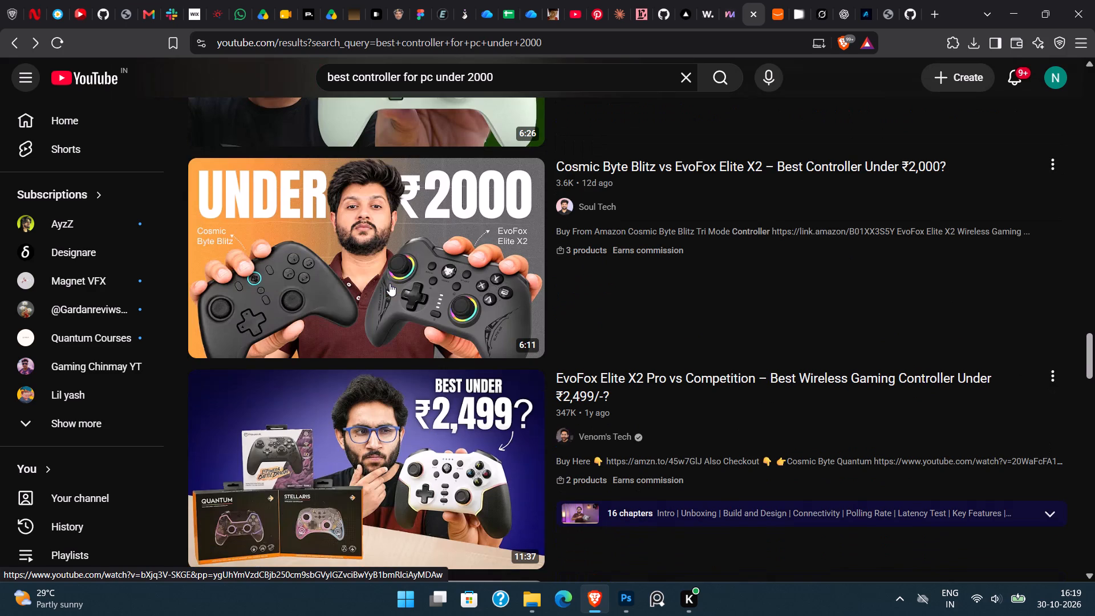
scroll(390, 283, "down", 2)
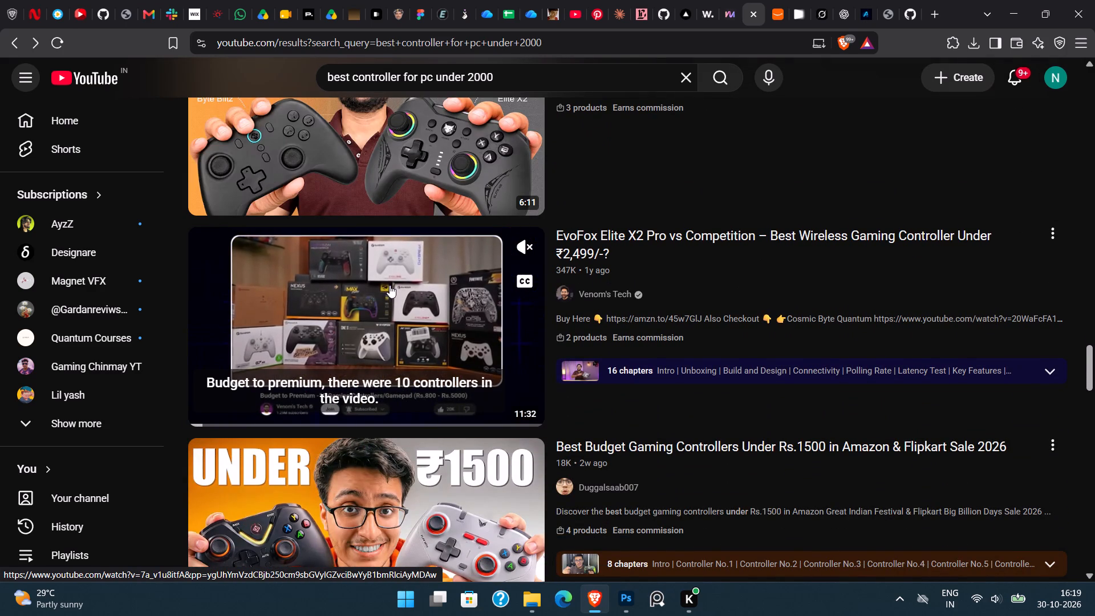
Open the Venom's Tech video comparing the EvoFox Elite X2 Pro with its competition, check its description area and watch it.
left_click(390, 285)
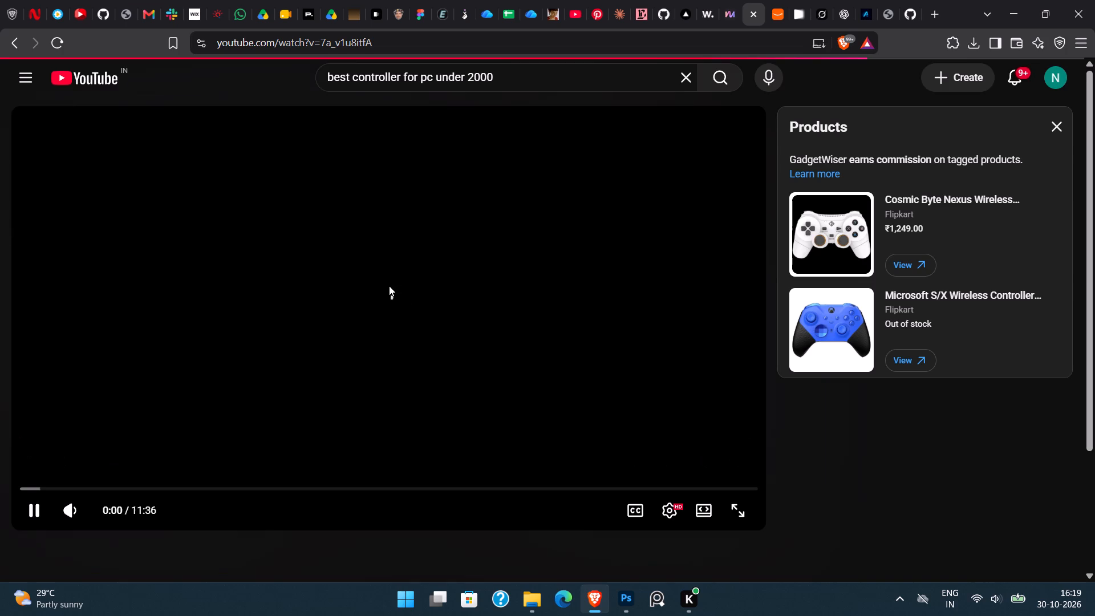
scroll(389, 286, "down", 3)
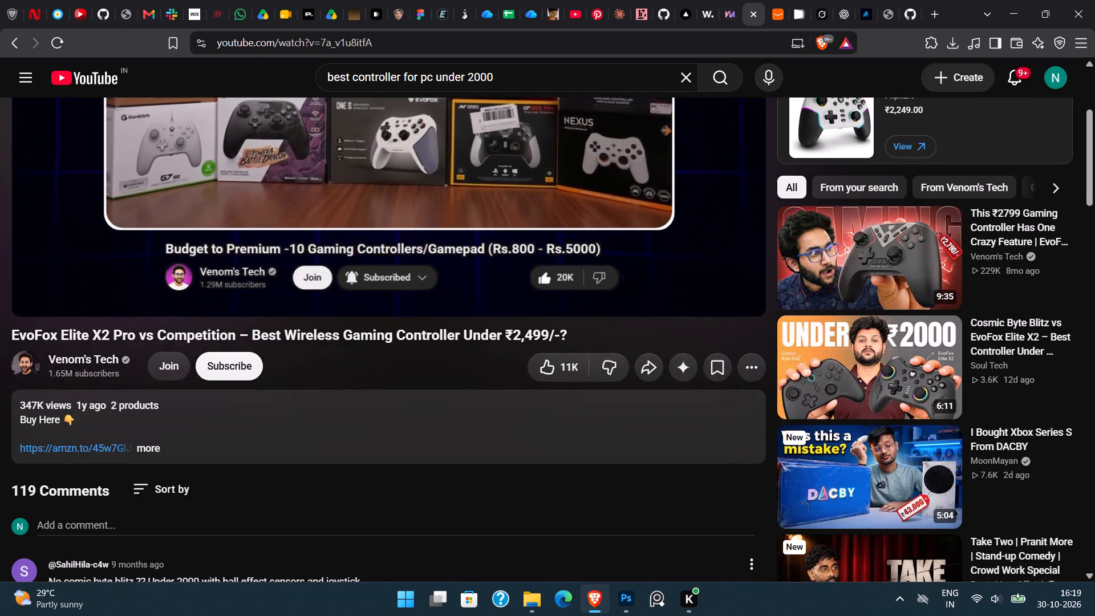
scroll(384, 290, "up", 7)
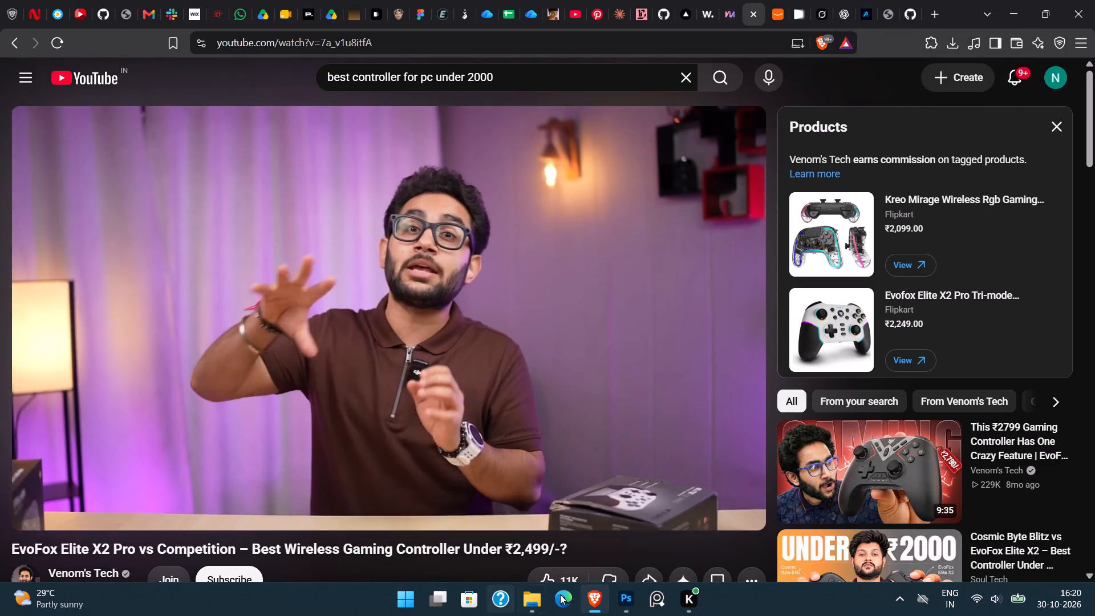
Return to Photoshop and examine the finished poster, checking the man, the beads and the text layout up close and overall.
left_click(627, 602)
key("space")
key("space")
left_click_drag(574, 298, 573, 298)
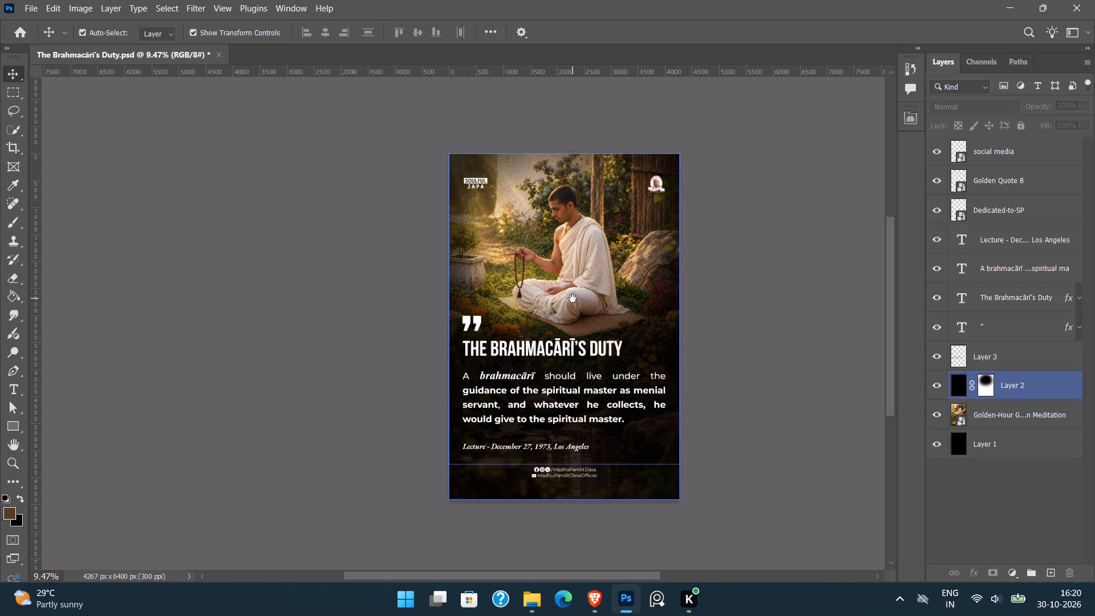
left_click_drag(573, 298, 516, 278)
left_click_drag(478, 230, 534, 309, "ctrl")
left_click_drag(533, 229, 501, 322)
left_click_drag(510, 248, 512, 290, "ctrl")
left_click_drag(509, 326, 537, 266)
left_click_drag(761, 315, 755, 313, "ctrl")
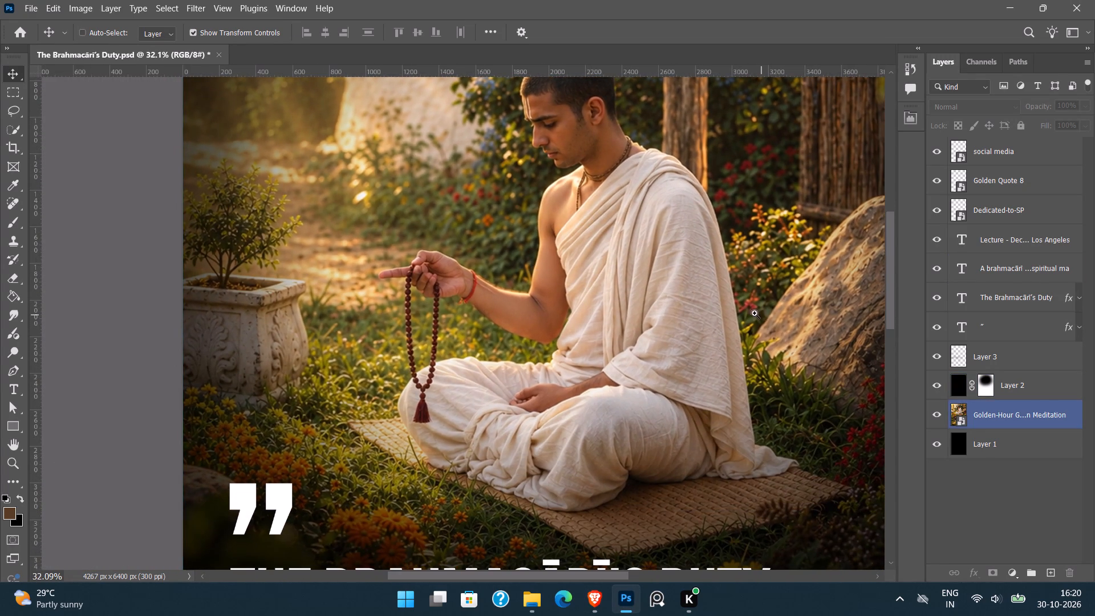
left_click_drag(755, 313, 741, 314, "ctrl")
left_click_drag(733, 350, 666, 285)
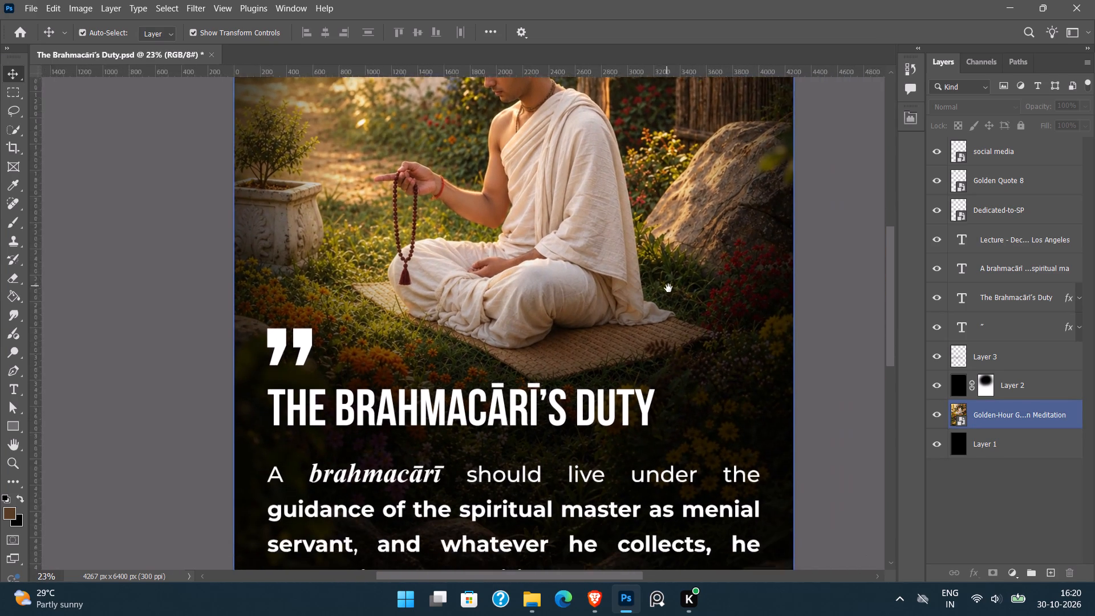
left_click_drag(680, 300, 641, 279, "ctrl")
left_click_drag(638, 277, 606, 266)
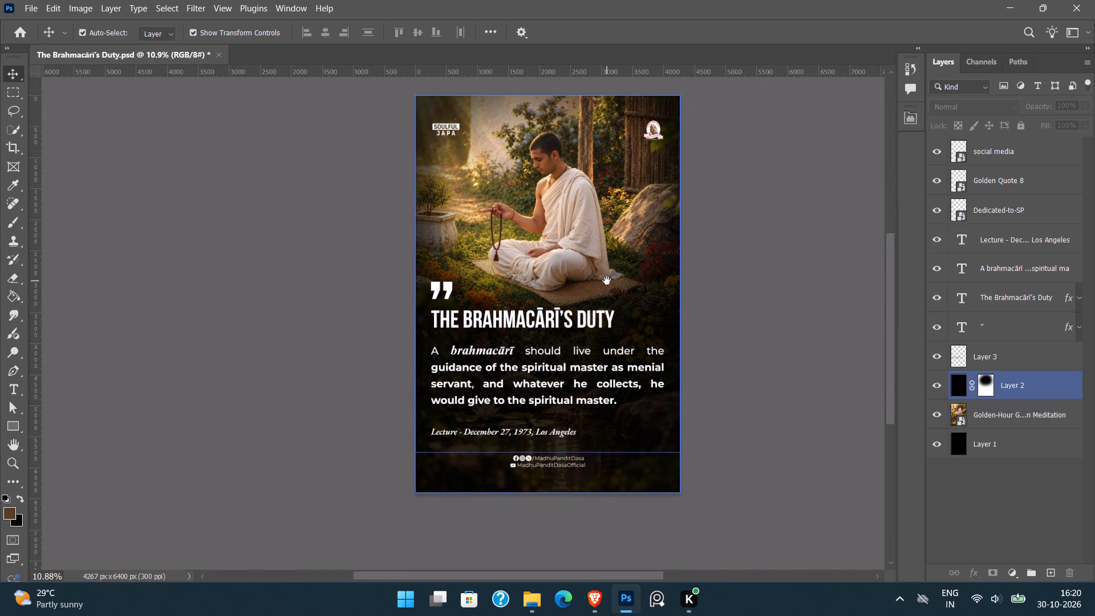
Open the export options for the finished poster.
left_click(27, 0)
left_click(79, 217)
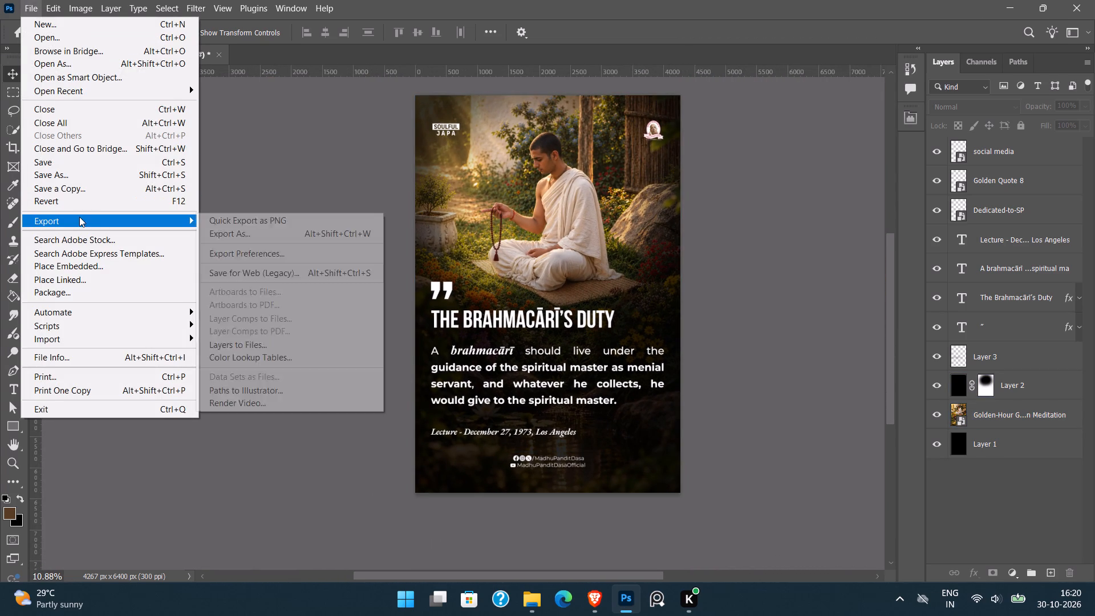
Export the poster as a full-size JPG named "The Brahmacārī's Duty 1" in the Office folder on drive D.
left_click(221, 230)
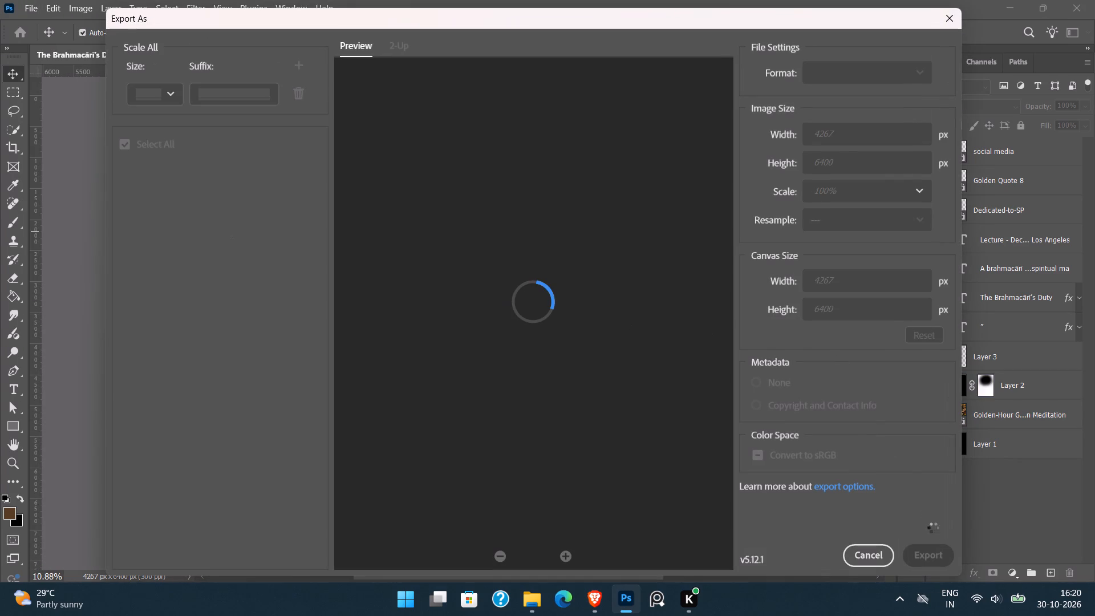
left_click(936, 555)
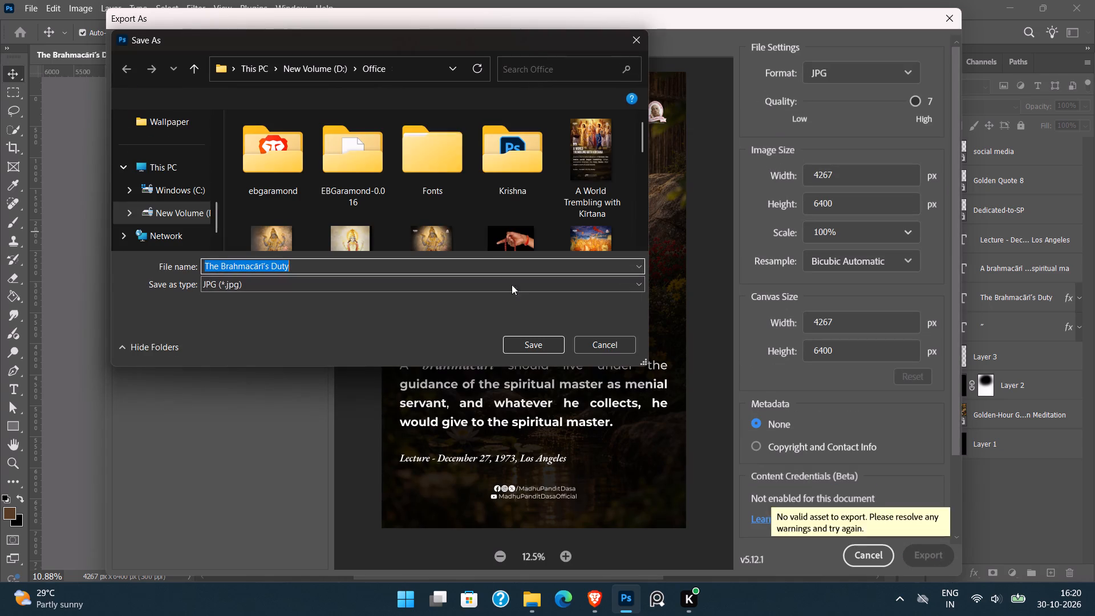
scroll(431, 241, "down", 3)
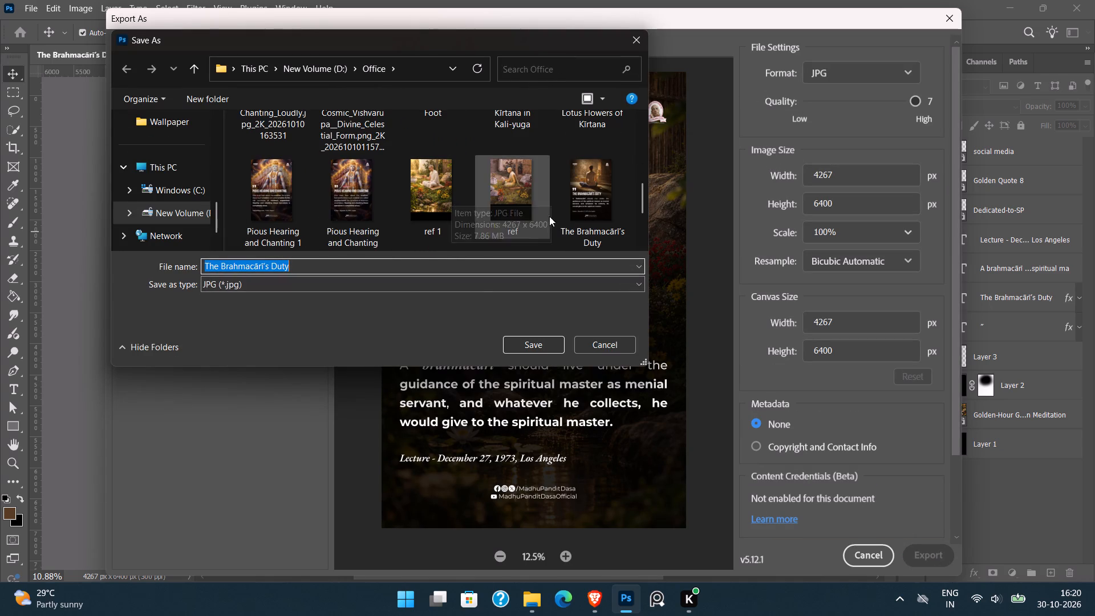
left_click(313, 267)
left_click(309, 264)
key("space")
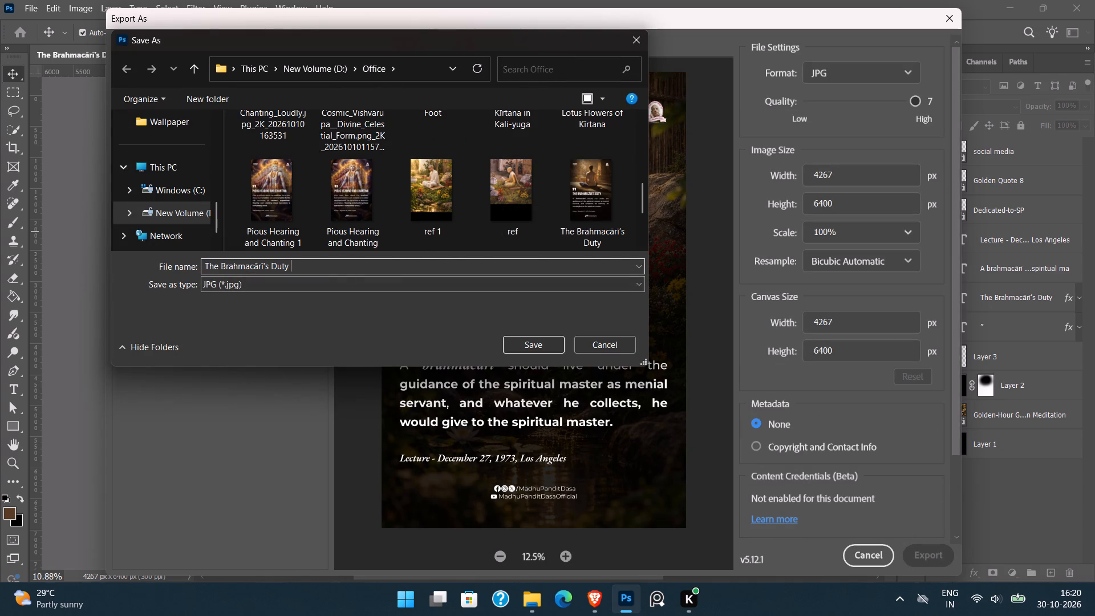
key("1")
left_click(541, 345)
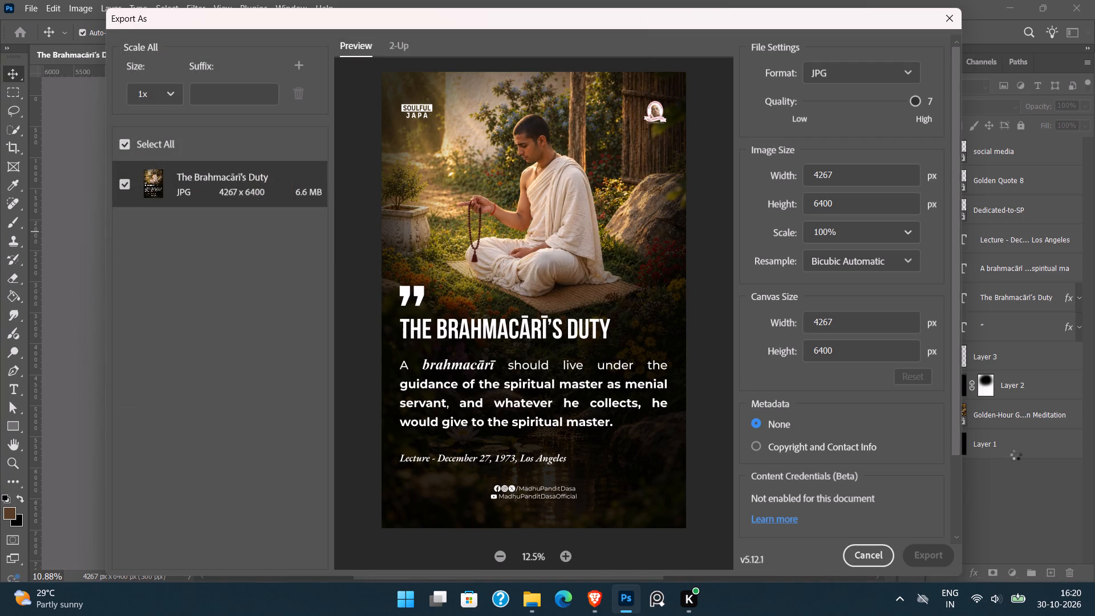